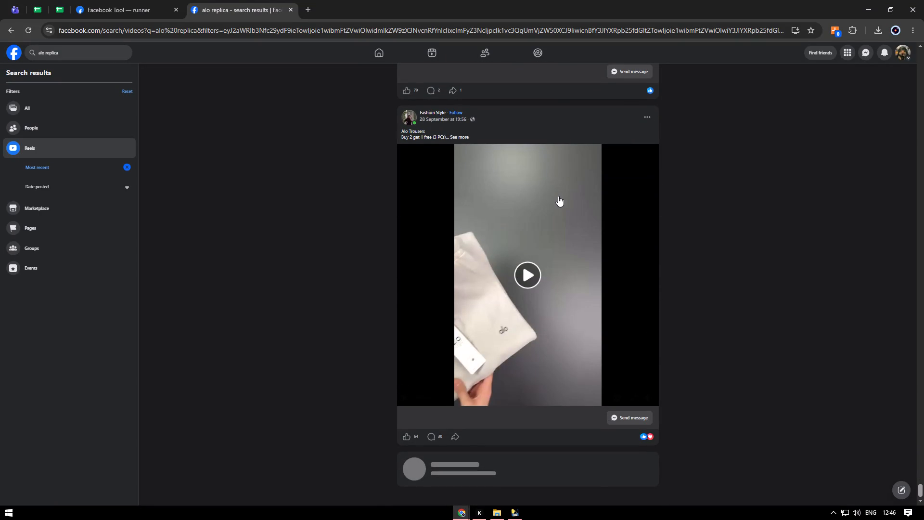
Look through the Facebook reels results for "alo replica", examining the posts for infringing offers.
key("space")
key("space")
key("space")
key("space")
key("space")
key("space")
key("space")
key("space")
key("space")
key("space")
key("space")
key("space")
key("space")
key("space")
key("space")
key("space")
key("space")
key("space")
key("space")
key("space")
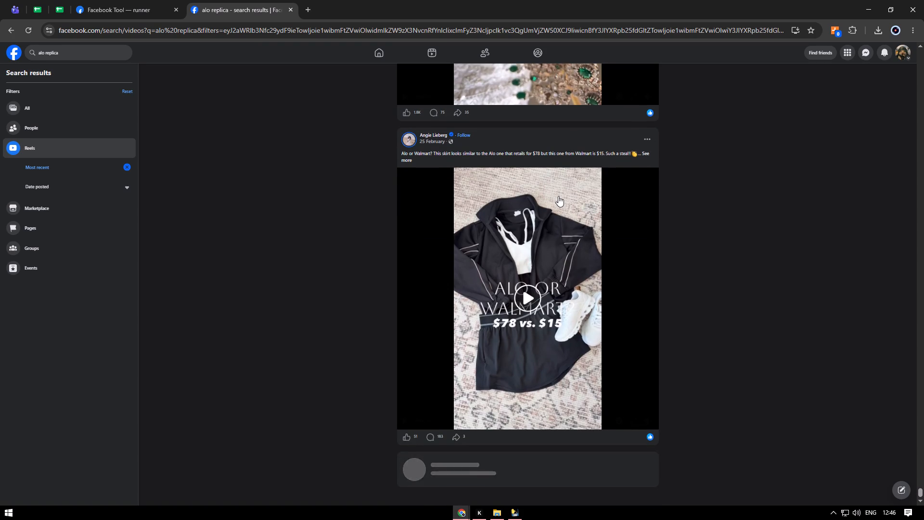
Close the reels search results and the Facebook Tool runner, returning to the Alo FB US worksheet.
key("ctrl+w")
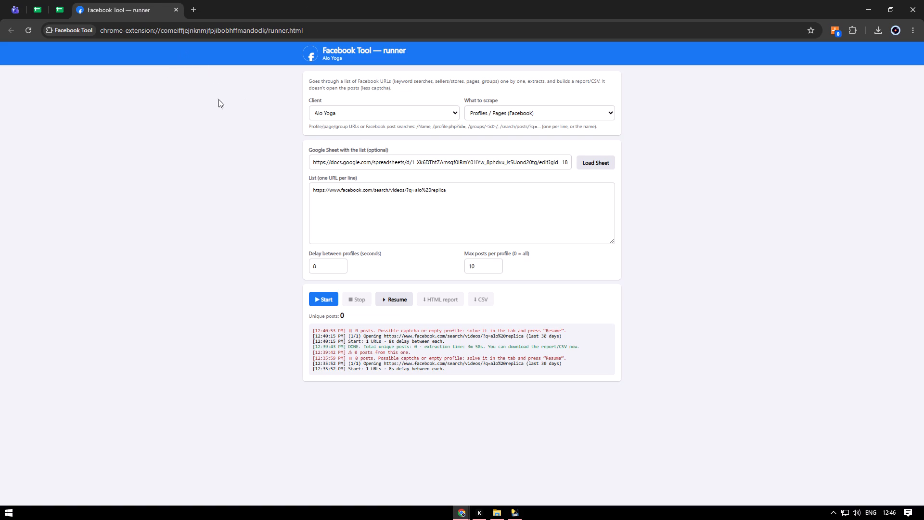
middle_click(141, 0)
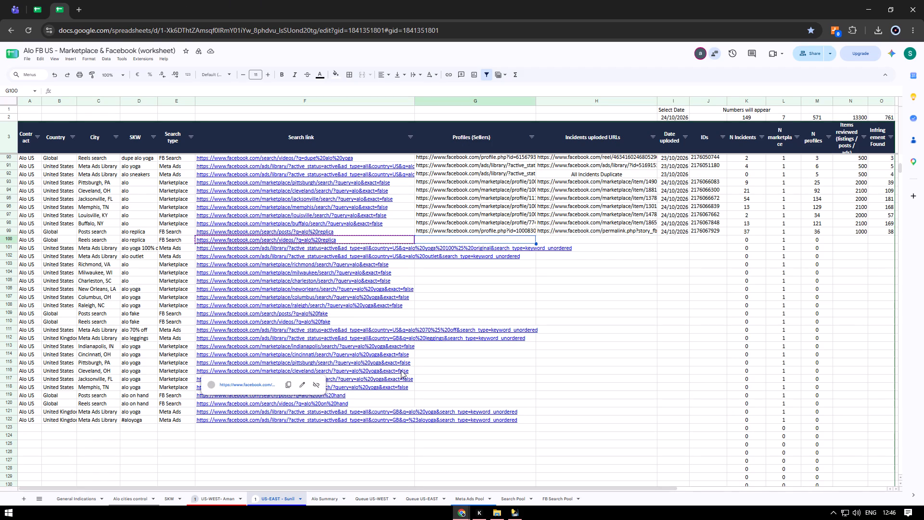
Enter "No Infrigment Found" in the Incidents uploded URLs cell of row 100, the alo replica reels search.
key("Right")
key("Left")
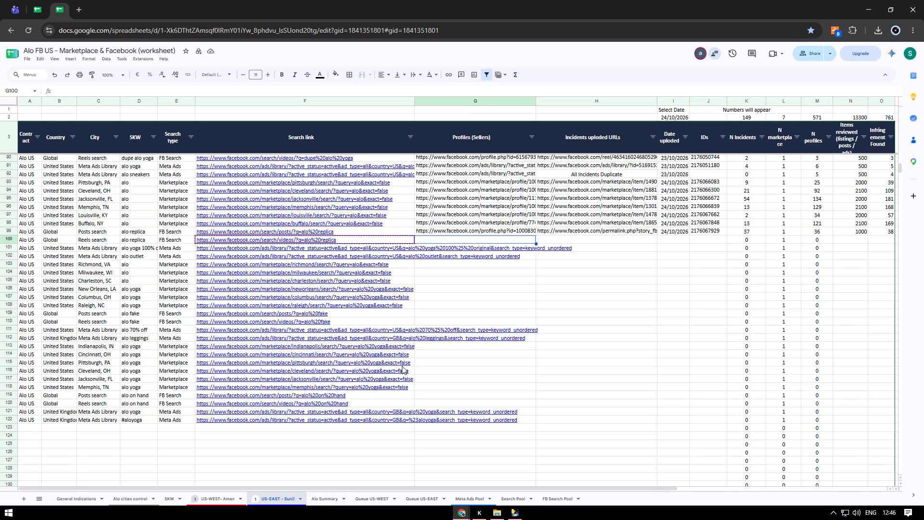
key("Right")
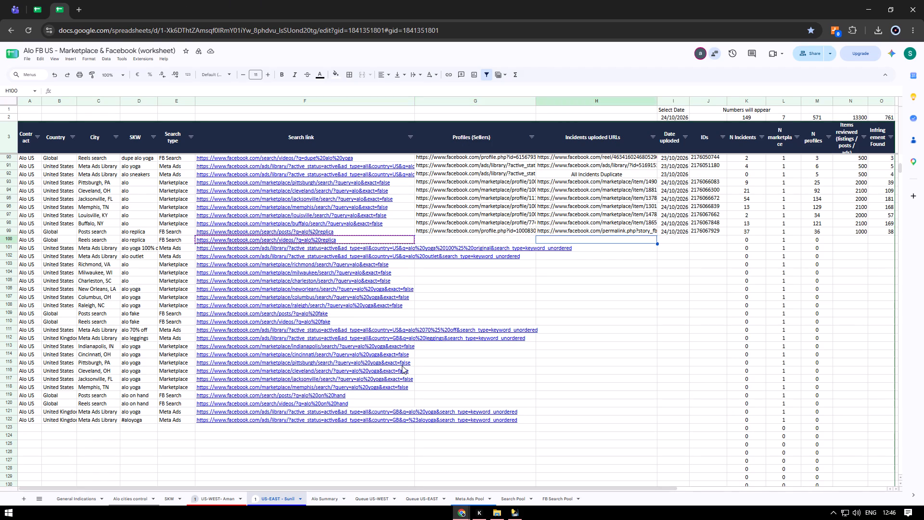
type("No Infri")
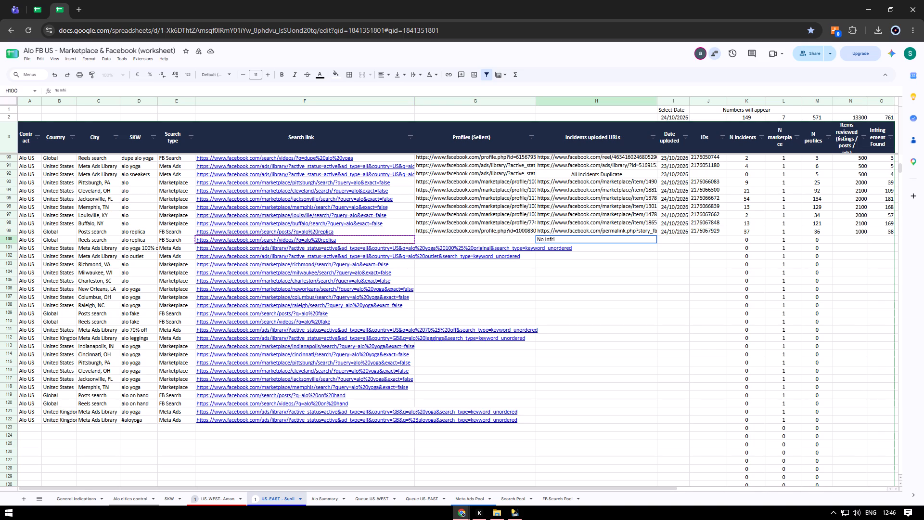
Complete the incidents uploaded URLs entry in row 100, the alo replica Reels search, as "No Infrigment Found".
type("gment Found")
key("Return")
Copy the upload date 24/10/2026 from row 99 into the Date uploded cell of row 100.
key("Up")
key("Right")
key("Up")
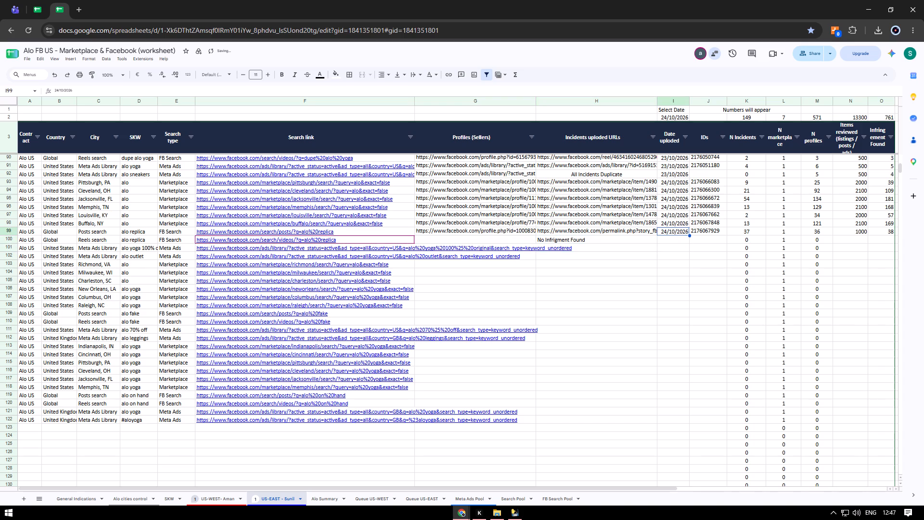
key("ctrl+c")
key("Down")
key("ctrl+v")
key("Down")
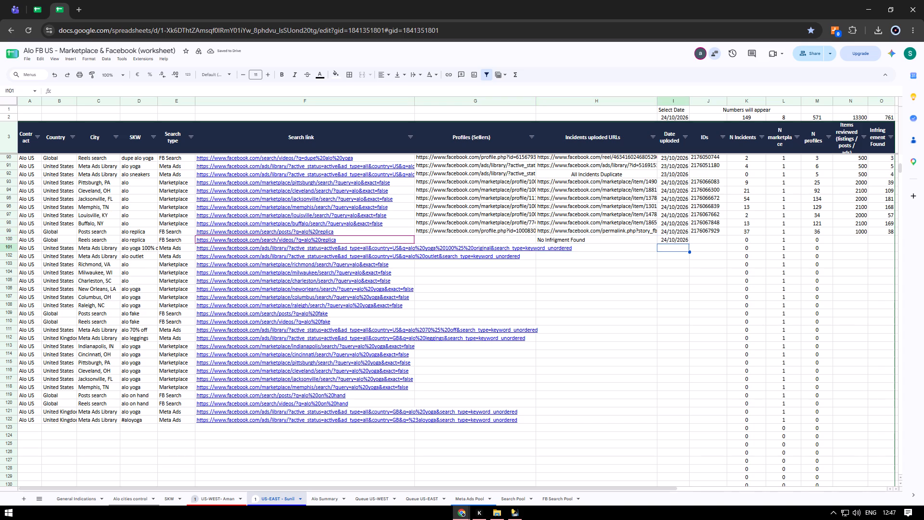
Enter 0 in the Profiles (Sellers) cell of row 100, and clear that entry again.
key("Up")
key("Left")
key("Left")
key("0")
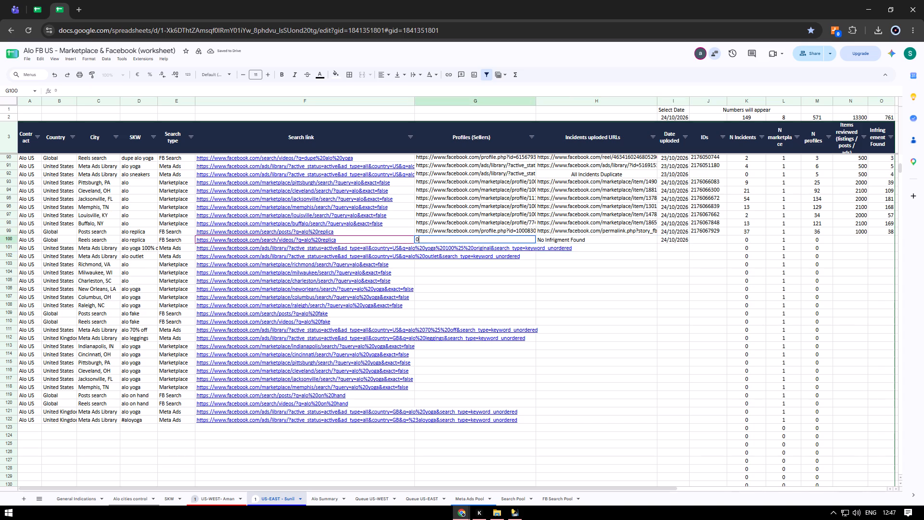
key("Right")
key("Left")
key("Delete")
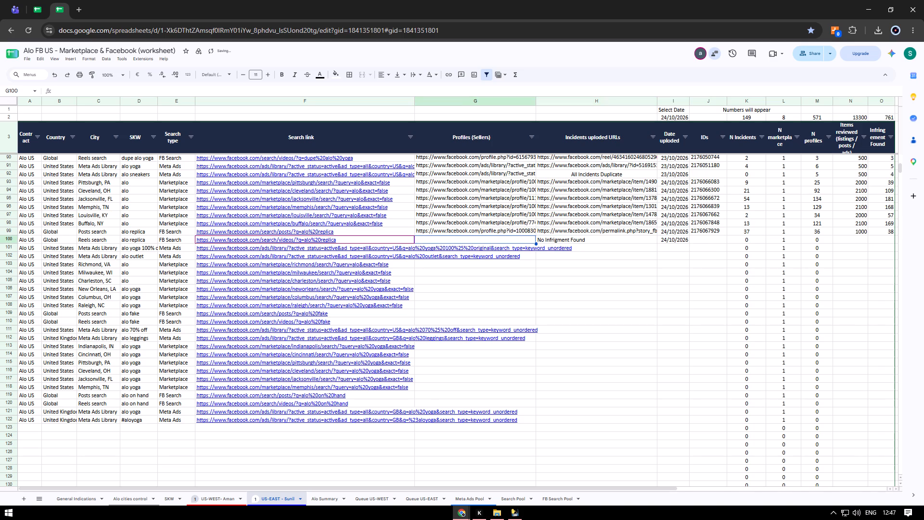
Review row 100's entries and the upload dates of rows 93 to 100.
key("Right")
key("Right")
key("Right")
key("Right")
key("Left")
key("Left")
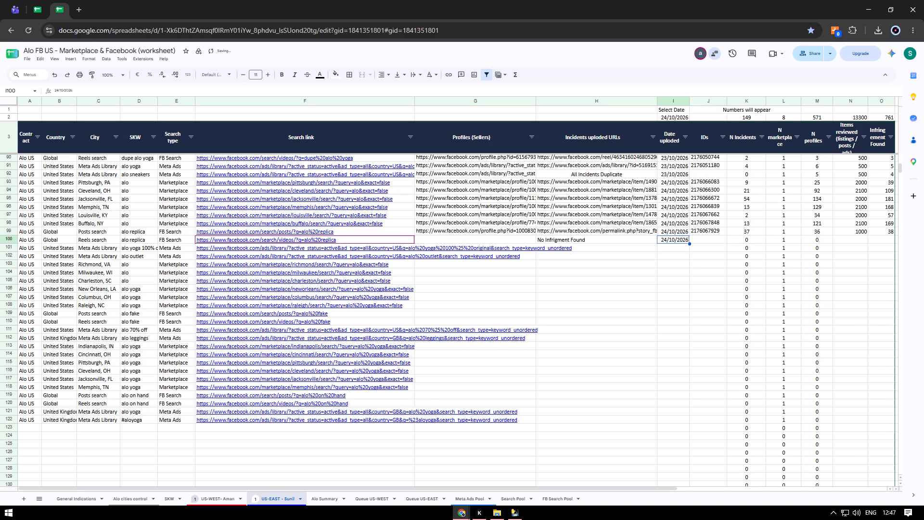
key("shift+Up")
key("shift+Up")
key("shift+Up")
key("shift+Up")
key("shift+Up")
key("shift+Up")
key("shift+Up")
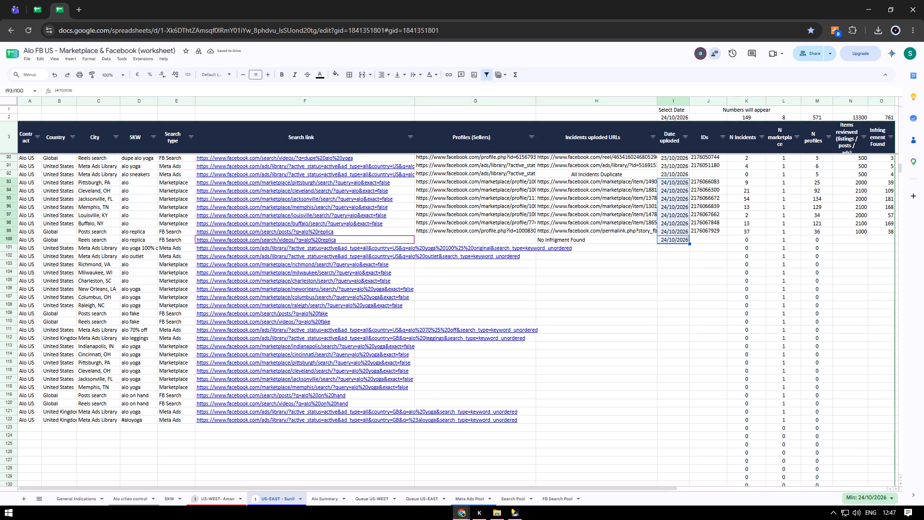
Go to the search link in row 101 and open the Facebook Tool runner from the extension.
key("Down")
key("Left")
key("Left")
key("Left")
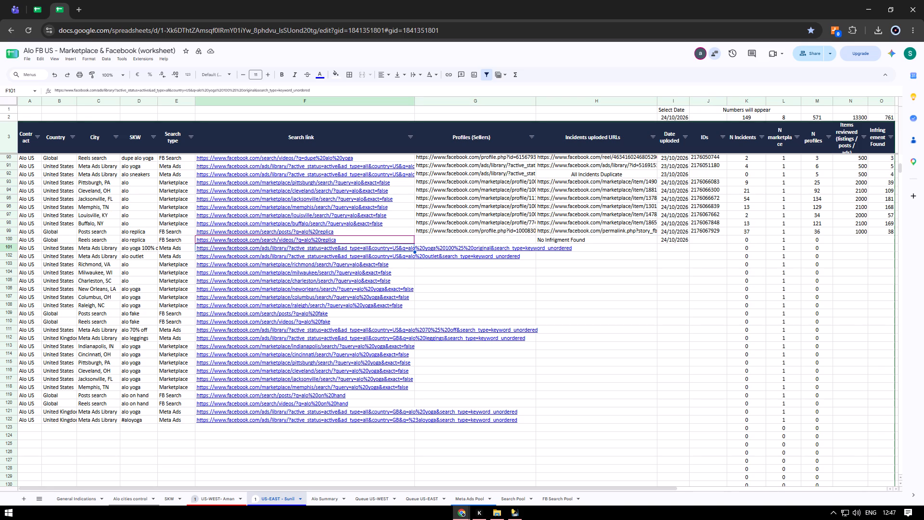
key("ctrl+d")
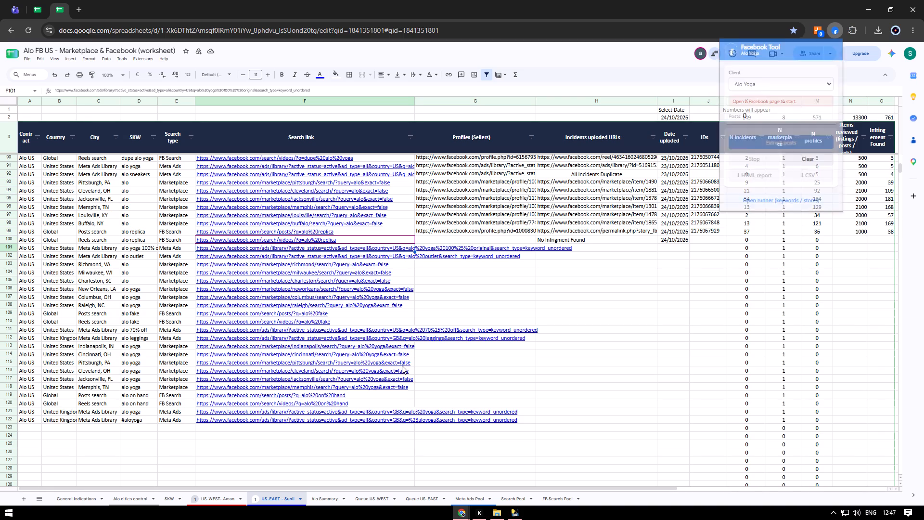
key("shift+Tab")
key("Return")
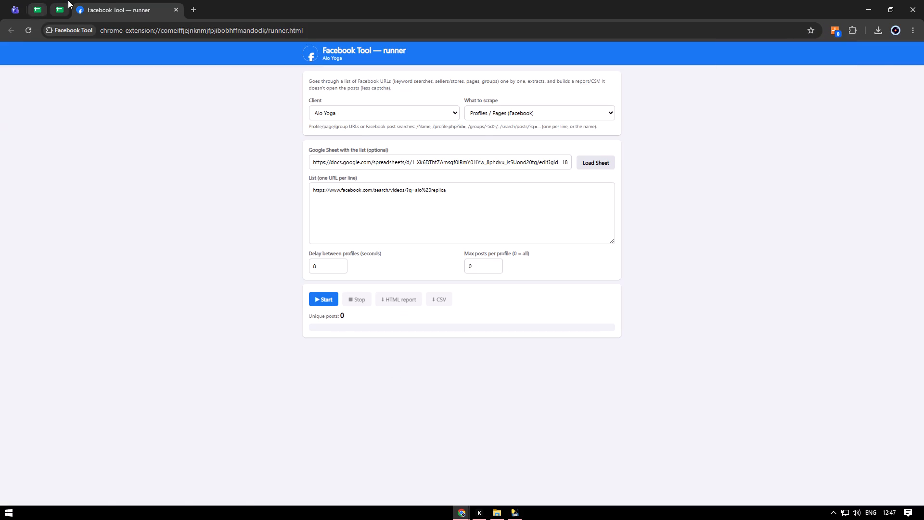
Set the runner to scrape Meta Ads Library — keyword search and load the Google Sheet using the US-EAST worksheet's copied URL.
left_click(68, 0)
left_click(361, 29)
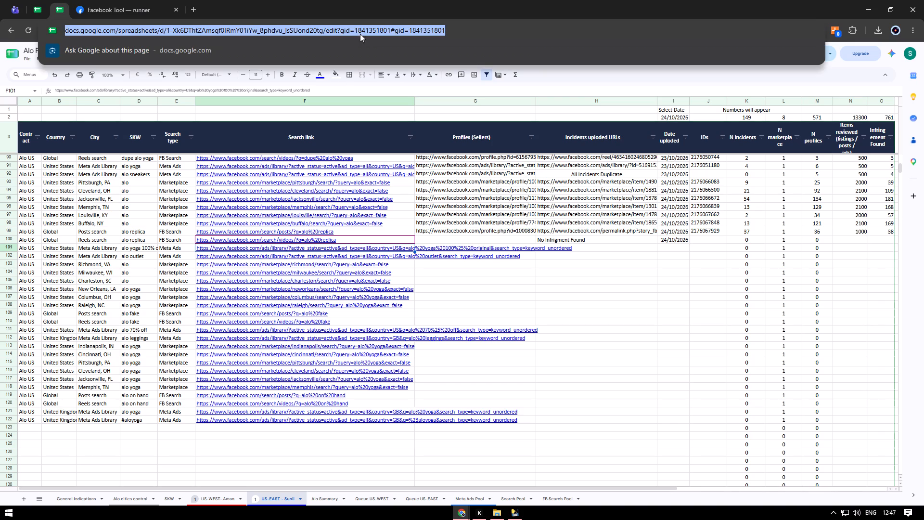
key("ctrl+c")
key("ctrl+c")
key("ctrl+c")
key("ctrl+c")
left_click(398, 250)
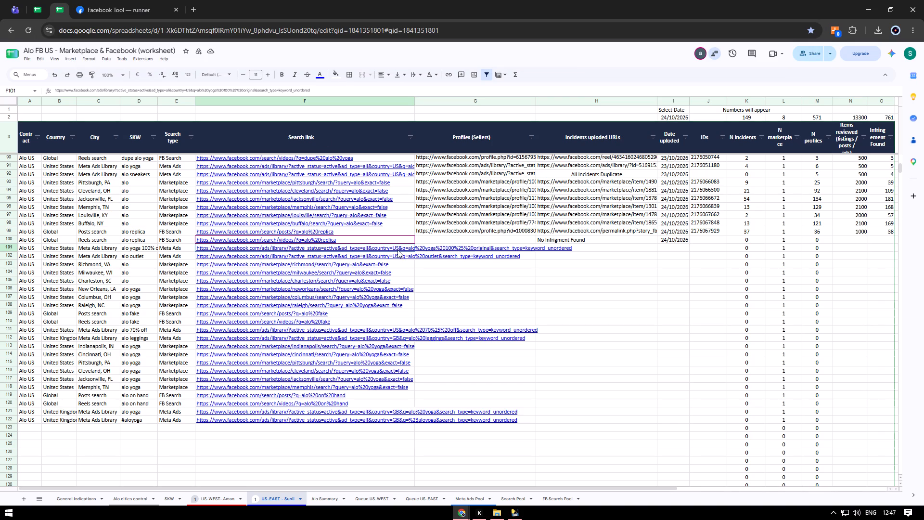
left_click(154, 0)
left_click(546, 116)
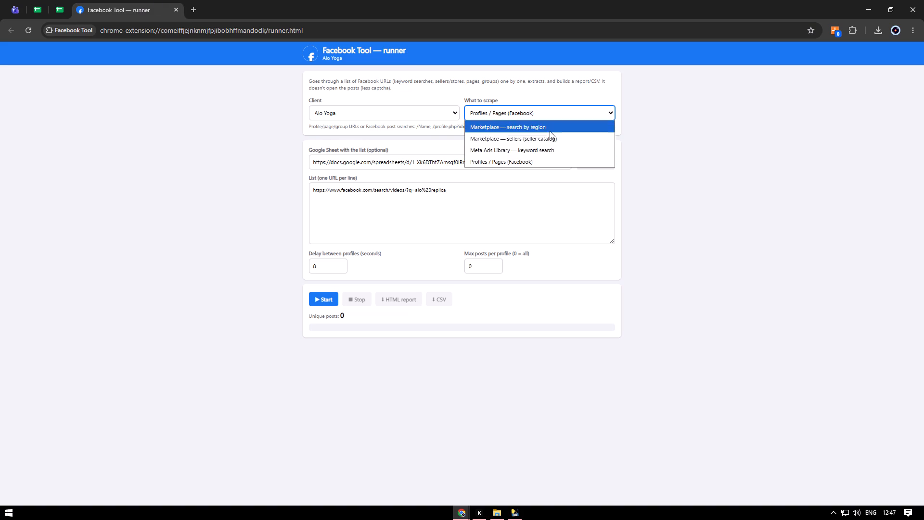
left_click(554, 148)
left_click(521, 169)
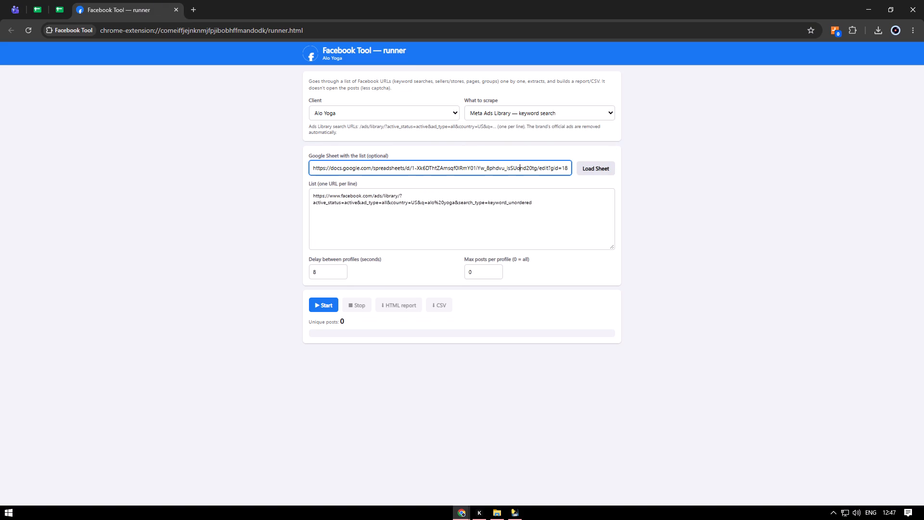
triple_click(521, 169)
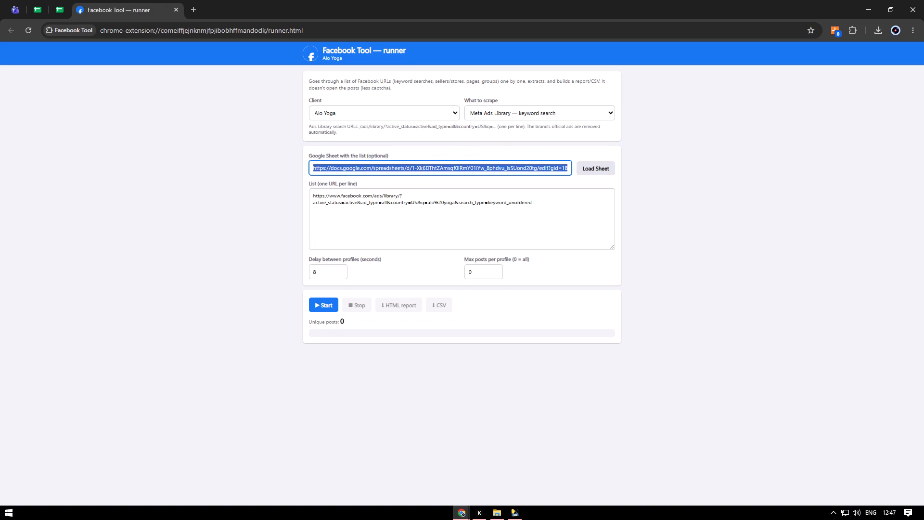
key("ctrl+v")
left_click(591, 165)
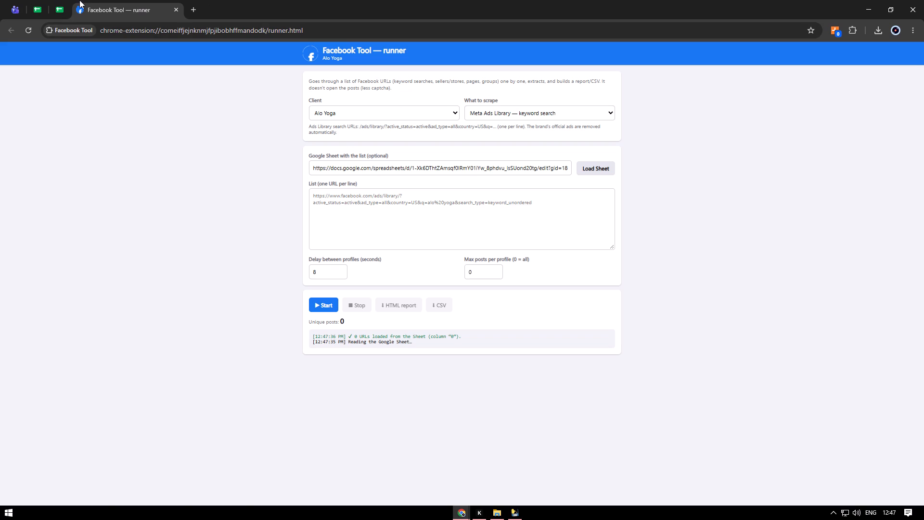
Copy row 101's Meta Ads search link for "alo yoga 100% original" from the worksheet into the runner's URL list.
left_click(67, 0)
key("Up")
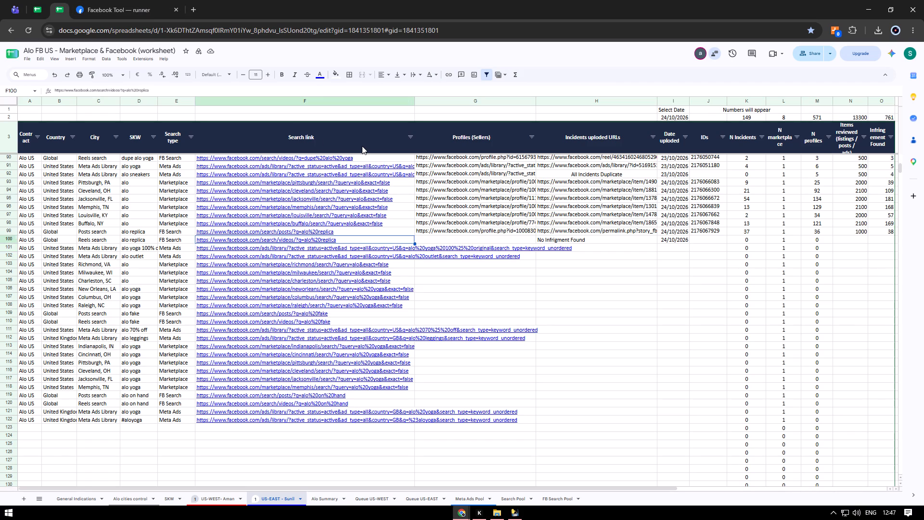
key("Down")
key("ctrl+c")
key("ctrl+c")
key("ctrl+c")
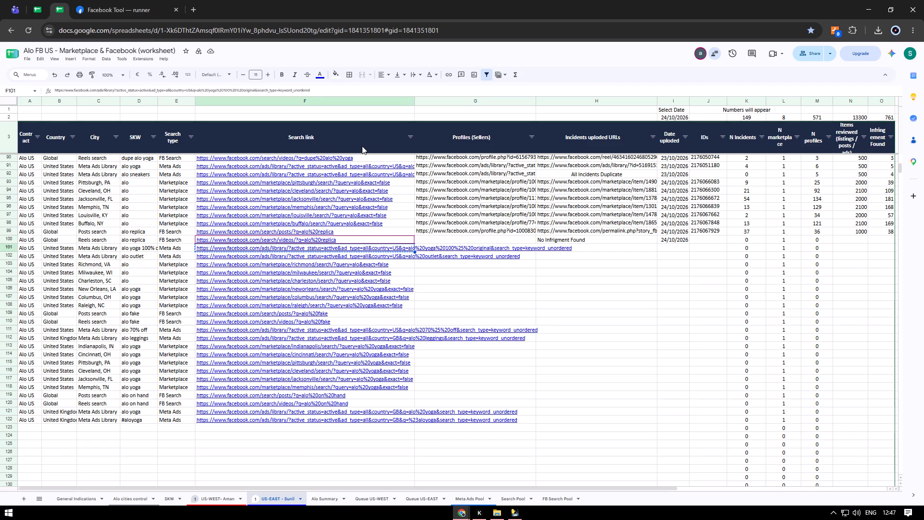
key("ctrl+Tab")
left_click(378, 222)
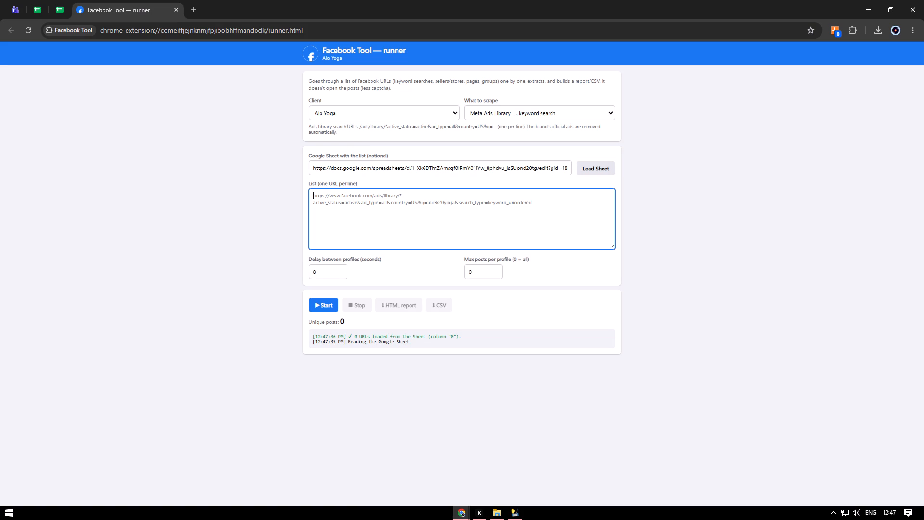
key("ctrl+v")
Set the maximum posts per profile to 500 and start the extraction.
left_click_drag(486, 269, 389, 294)
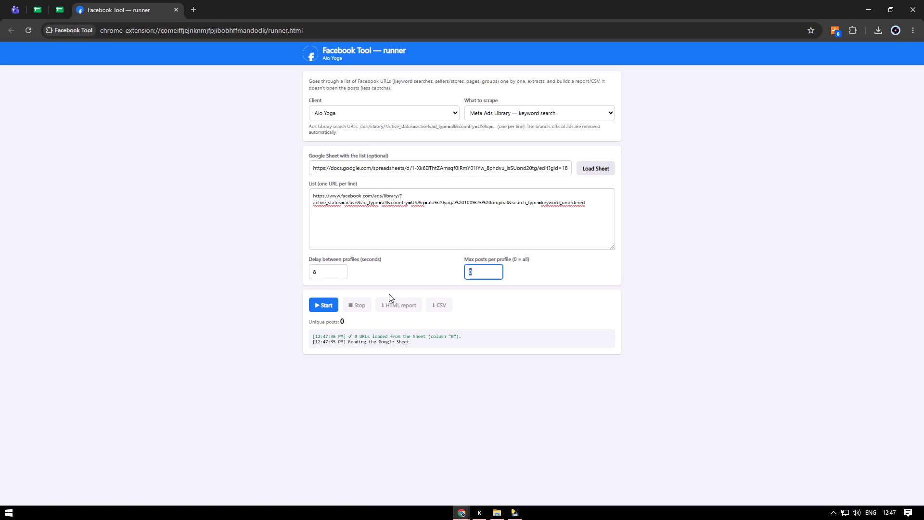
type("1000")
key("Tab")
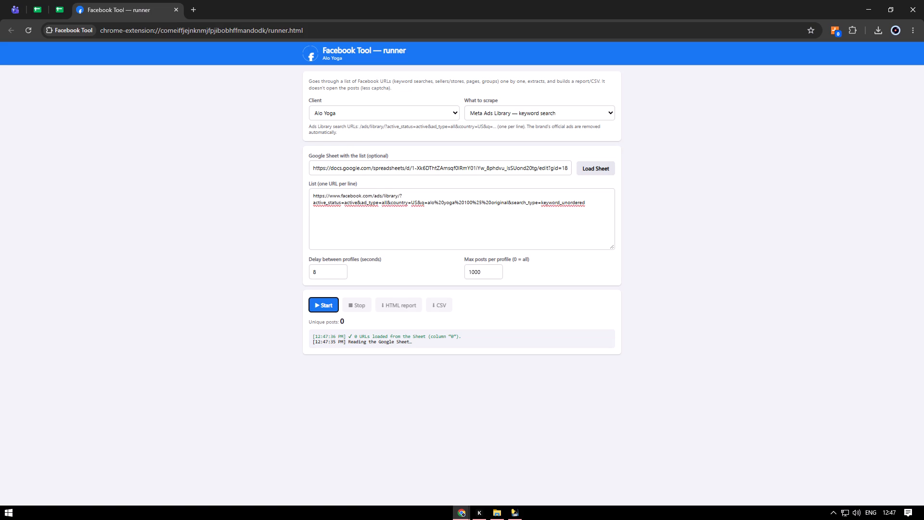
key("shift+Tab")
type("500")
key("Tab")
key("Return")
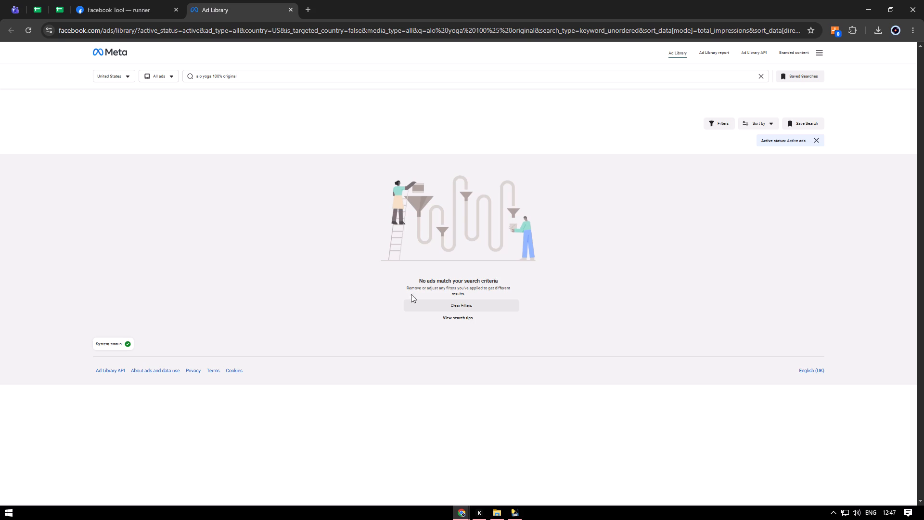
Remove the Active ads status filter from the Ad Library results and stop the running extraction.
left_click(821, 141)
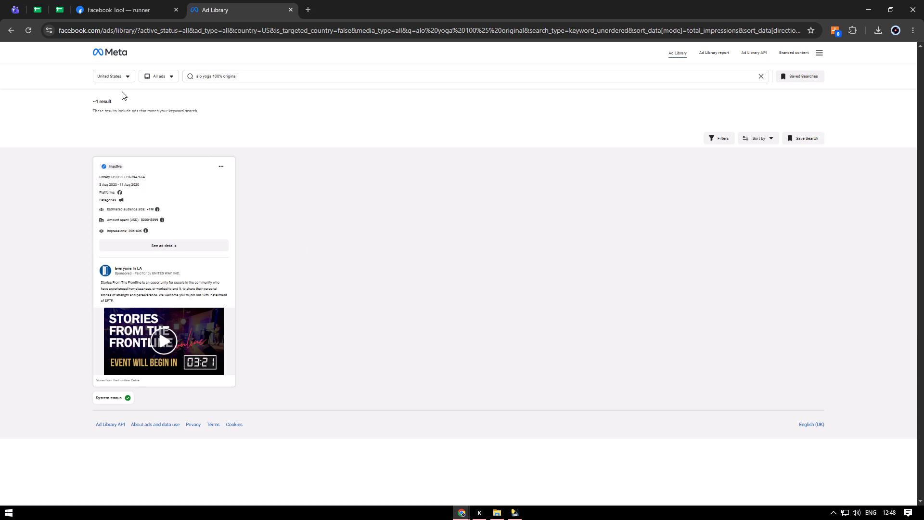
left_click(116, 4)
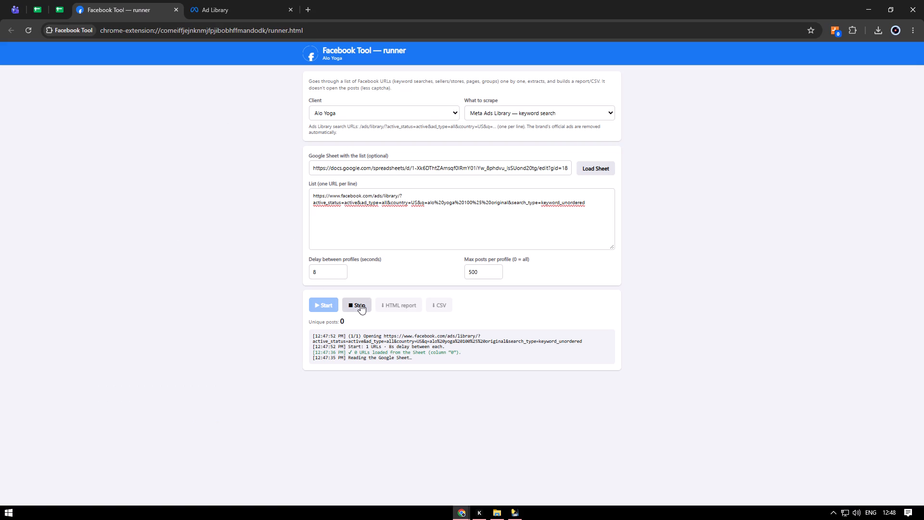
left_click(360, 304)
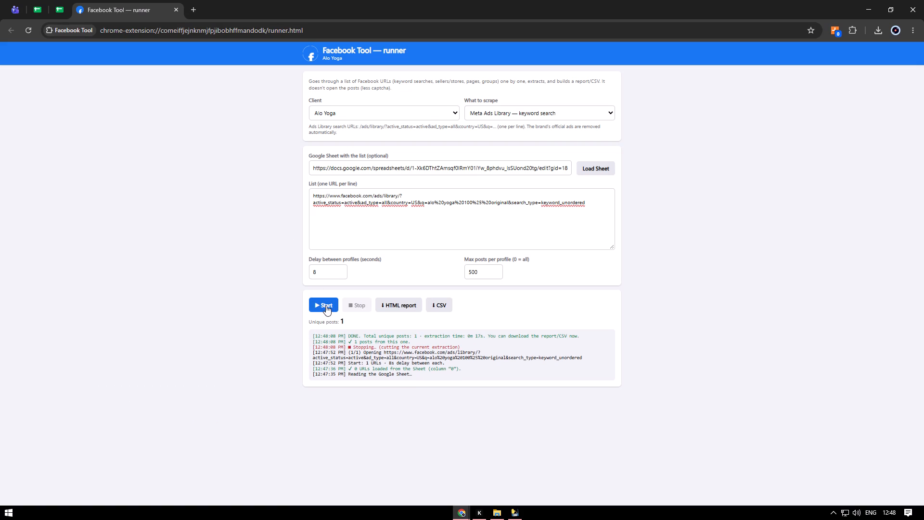
Start the extraction again and clear the filters on the Ad Library search it opens.
left_click(326, 305)
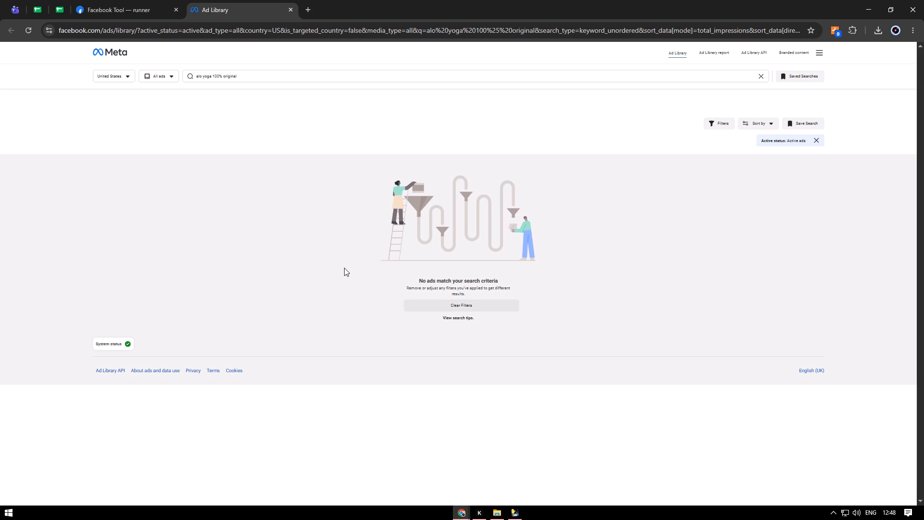
left_click(458, 317)
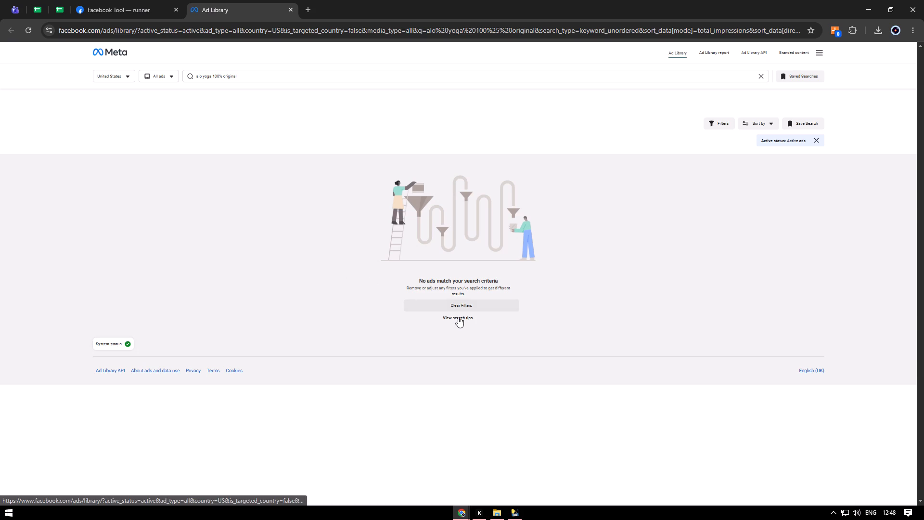
left_click(561, 282)
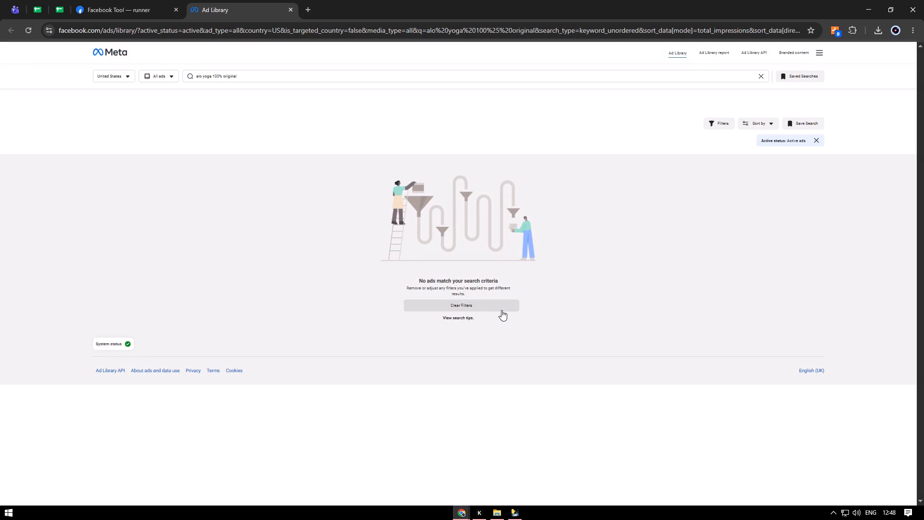
left_click(497, 306)
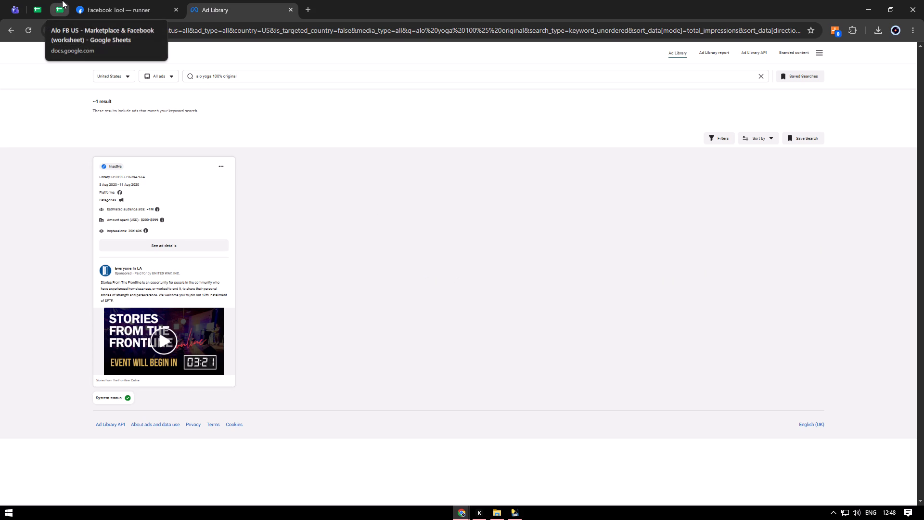
Check the runner's progress log and look over the unfiltered Ad Library results for "alo yoga 100% original".
left_click(88, 0)
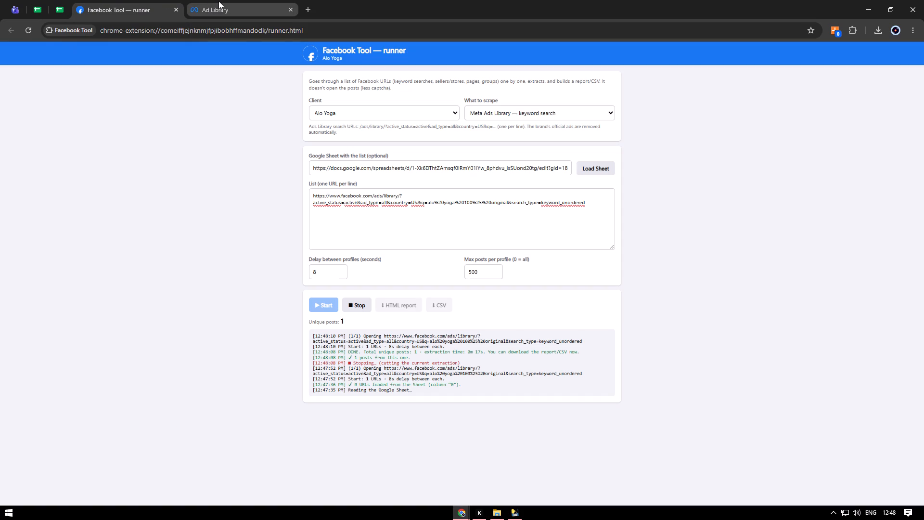
left_click(219, 1)
left_click(344, 305)
scroll(436, 422, "down", 6)
scroll(436, 422, "up", 4)
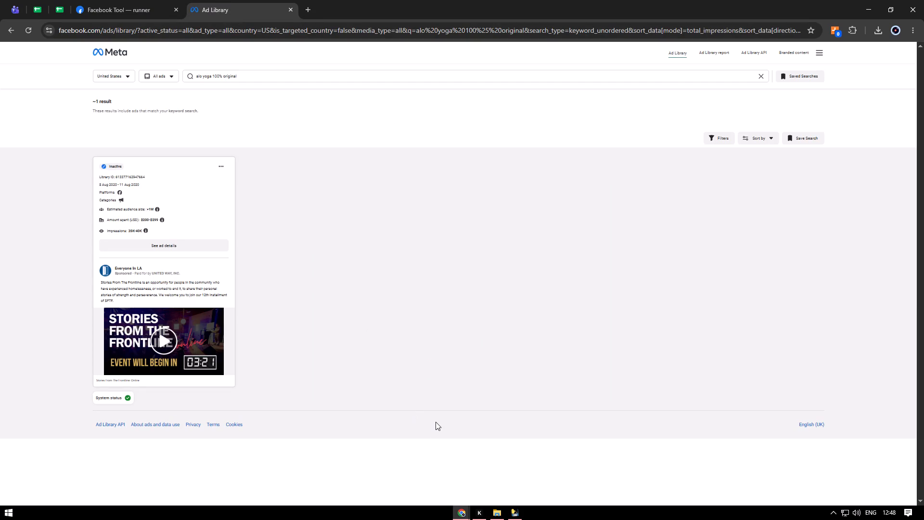
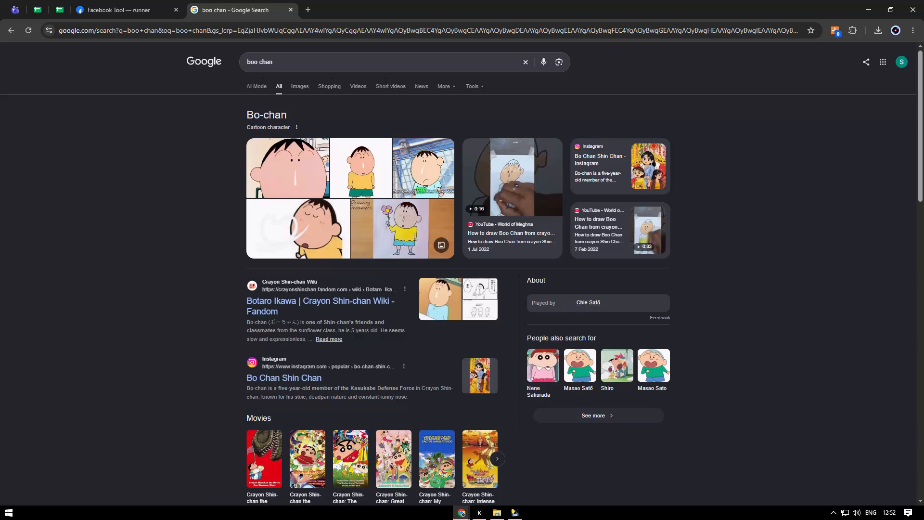
Close the boo chan Google search tab and the blank new tab, leaving the Facebook Tool runner page open.
key("ctrl+t")
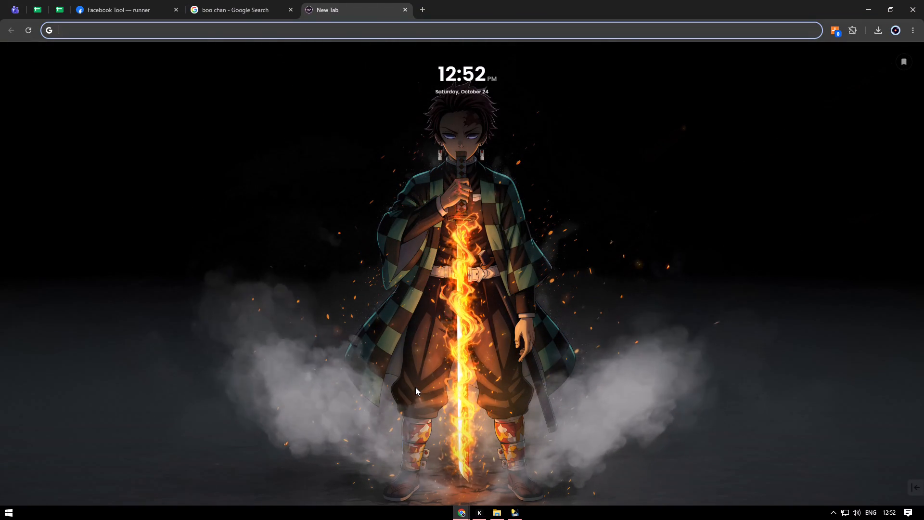
left_click(137, 0)
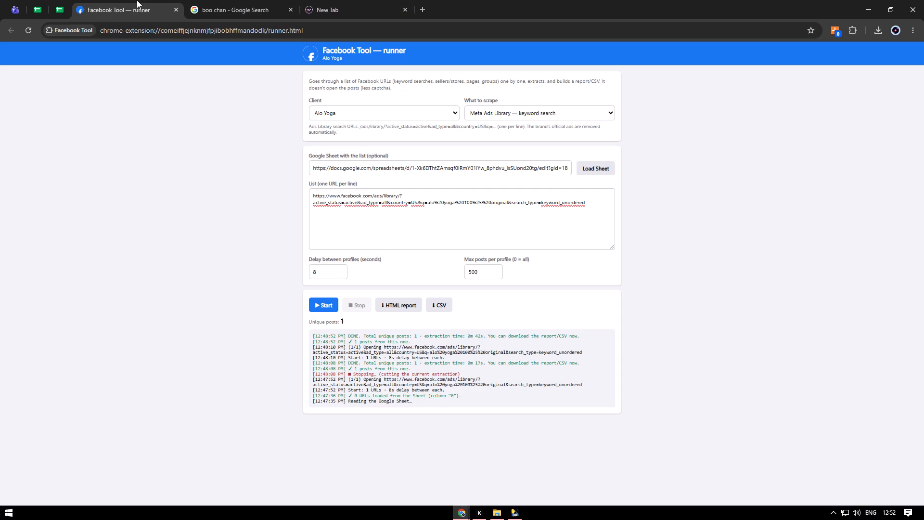
left_click(290, 0)
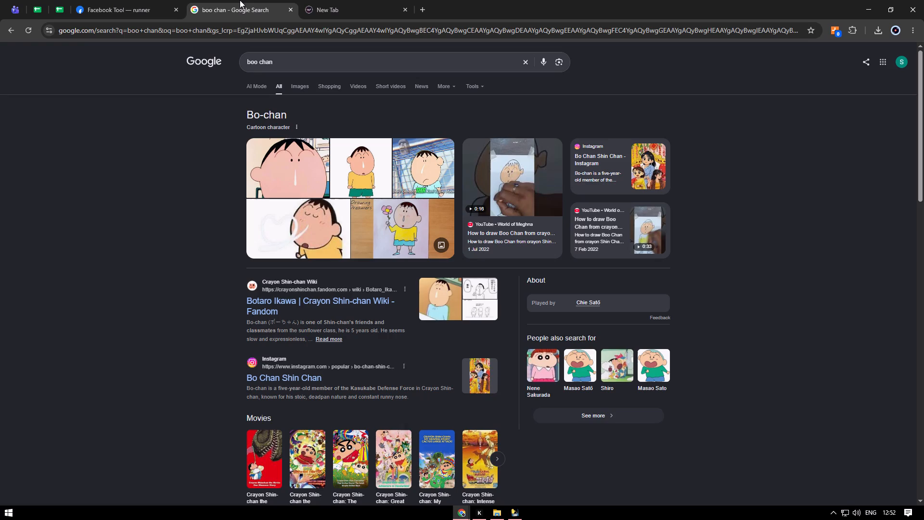
middle_click(240, 0)
middle_click(241, 0)
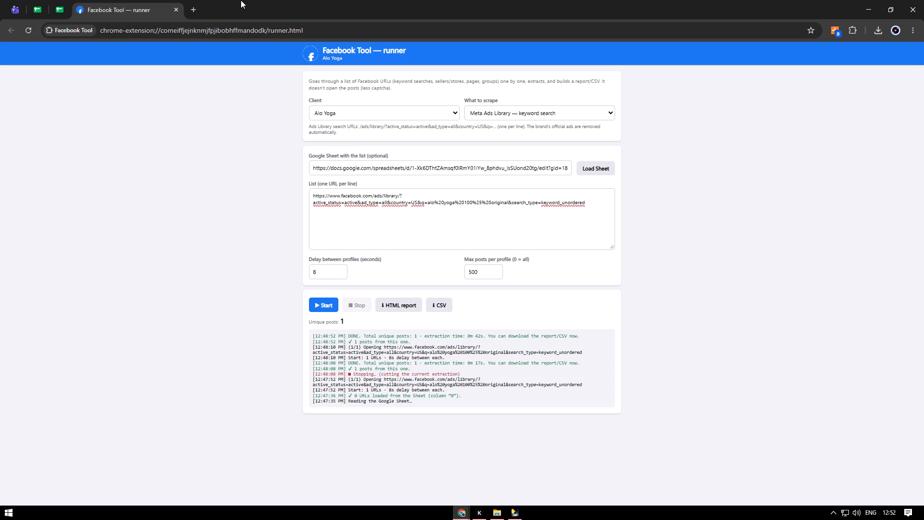
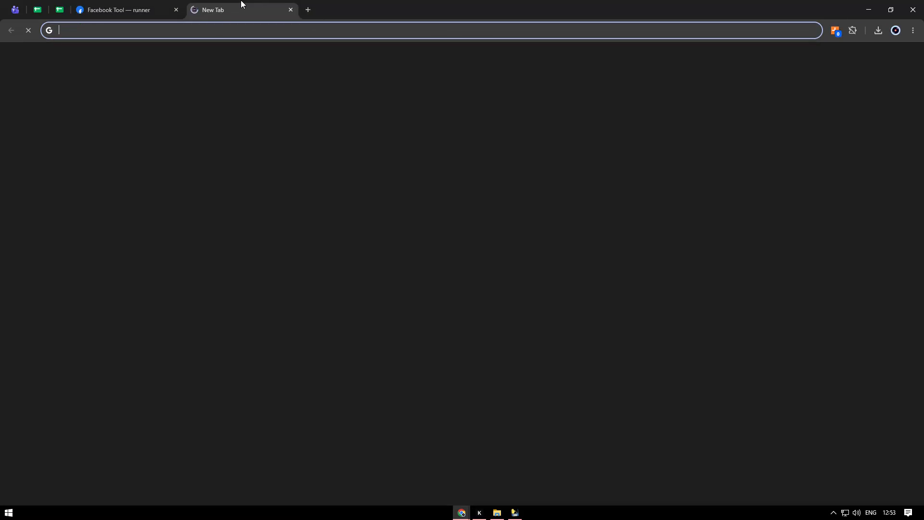
Search Google for the conversion of 1.5 meters to feet, and close the search tab after checking it.
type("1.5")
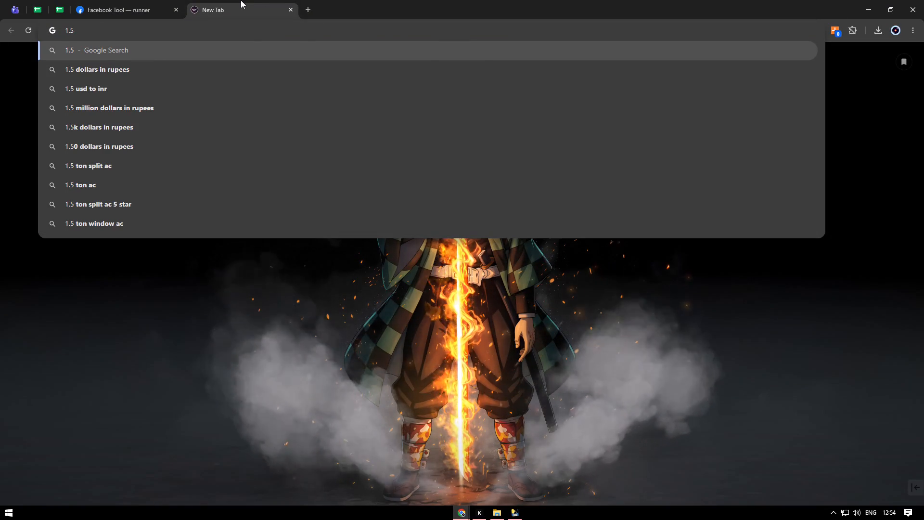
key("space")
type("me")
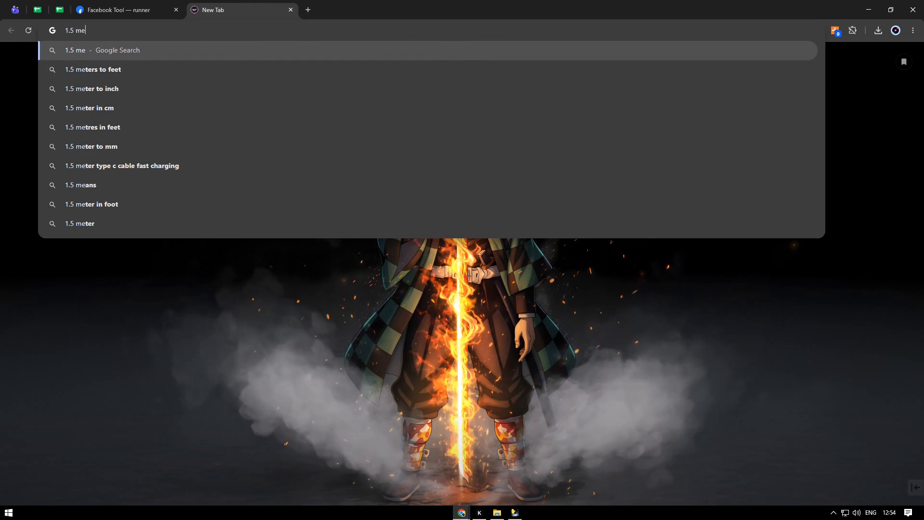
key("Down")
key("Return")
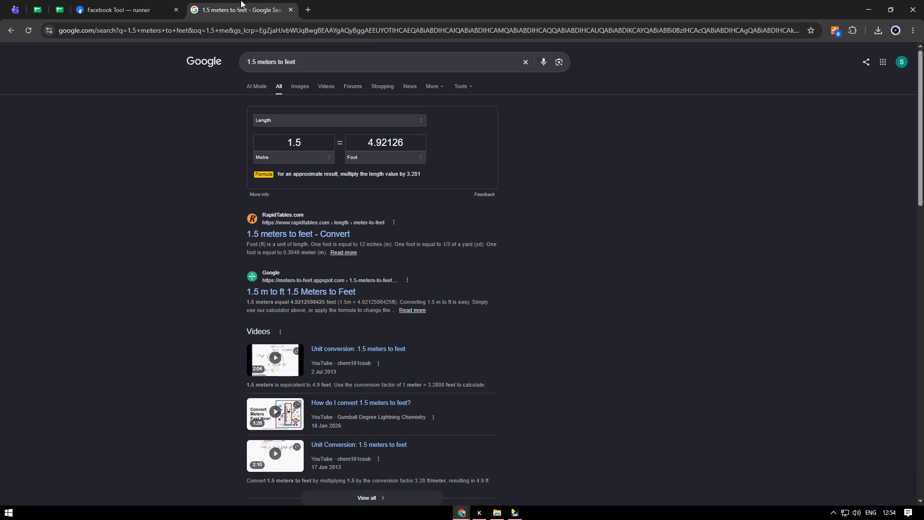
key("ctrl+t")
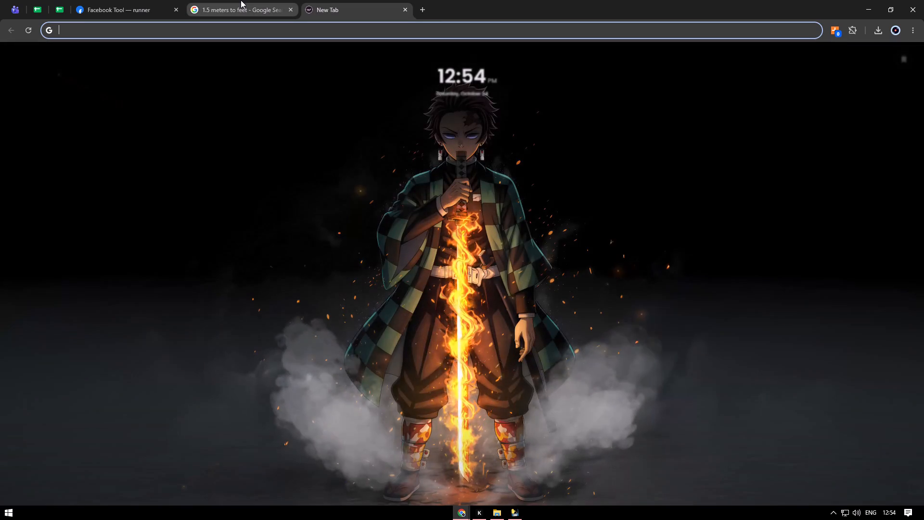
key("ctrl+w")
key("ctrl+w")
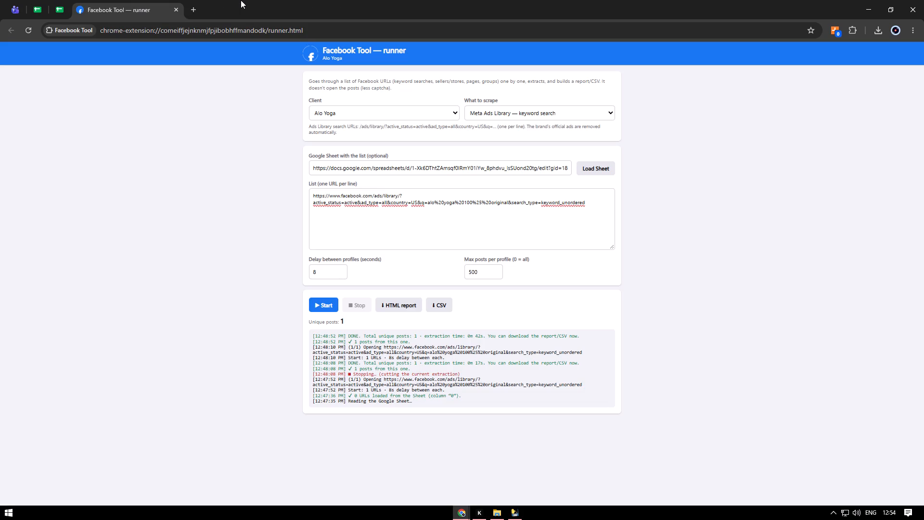
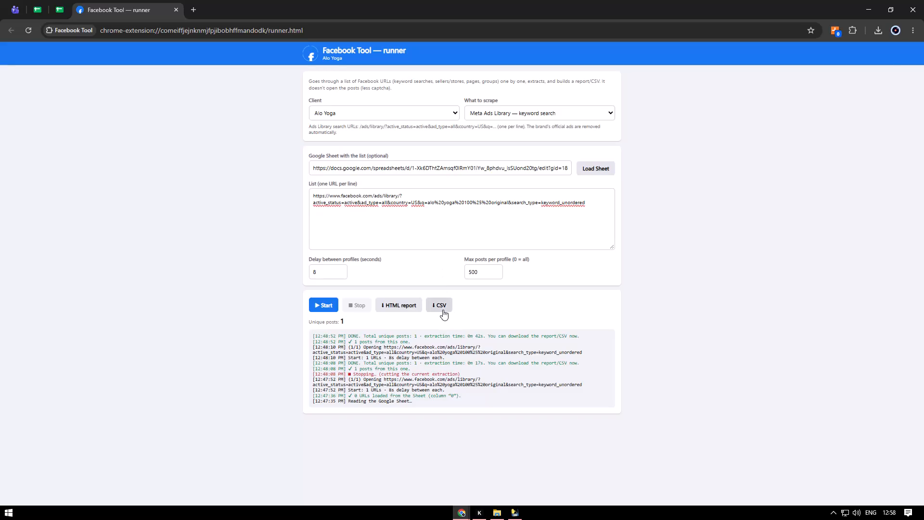
Export the alo yoga 100% original ads results as CSV, process them with FB-OCR, and close the resulting AI review and the runner.
left_click(443, 310)
left_click(516, 519)
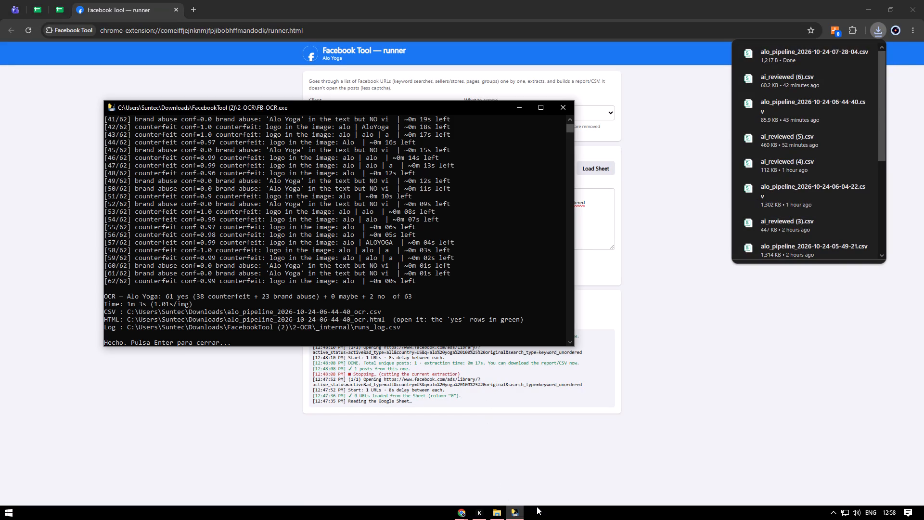
key("Return")
left_click(497, 511)
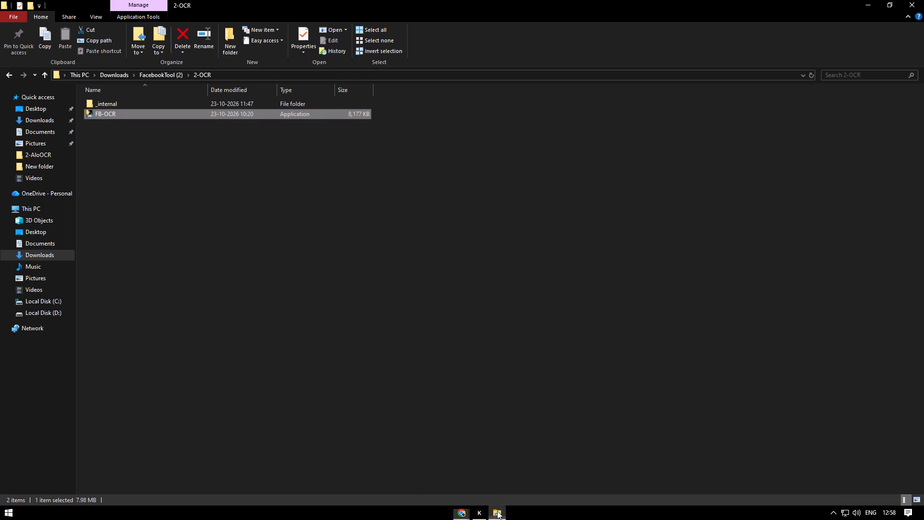
key("Return")
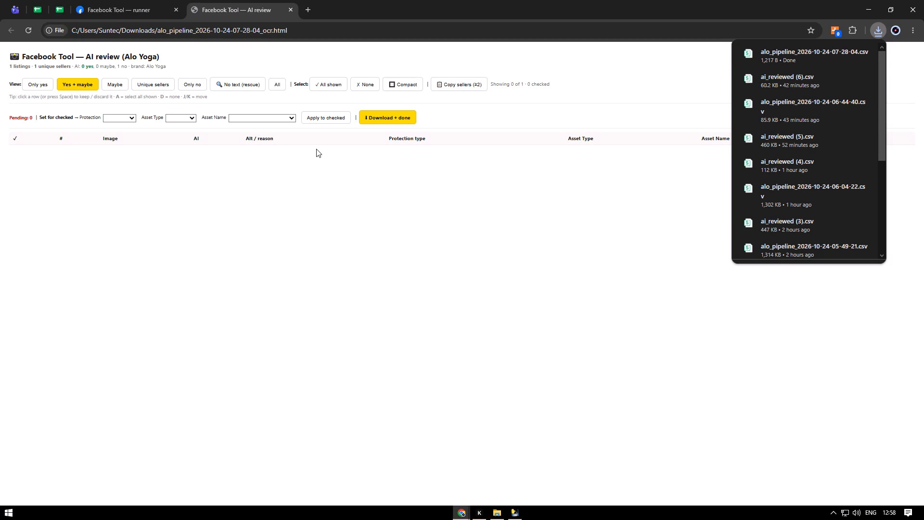
middle_click(194, 0)
middle_click(152, 0)
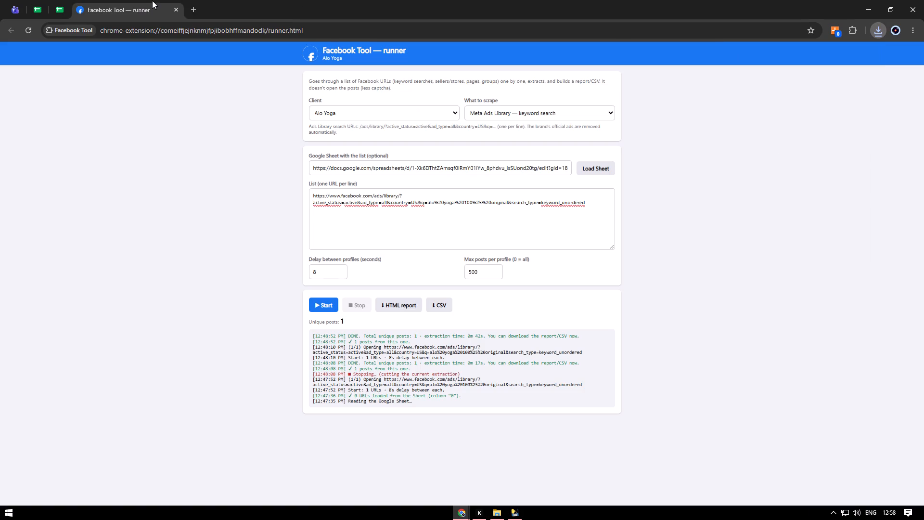
Log row 101, the alo yoga 100% original Meta Ads search, as "No Infrigment Found" with upload date 24/10/2026.
left_click(600, 242)
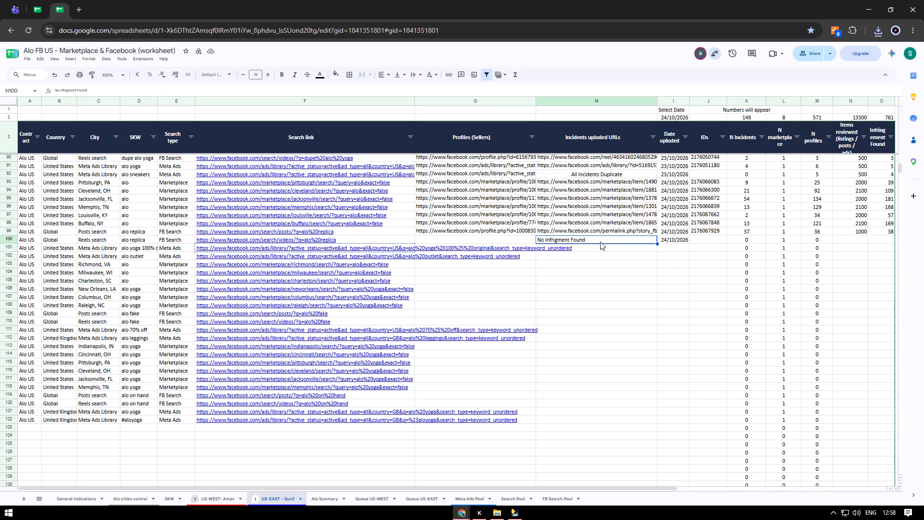
key("ctrl+c")
left_click(592, 247)
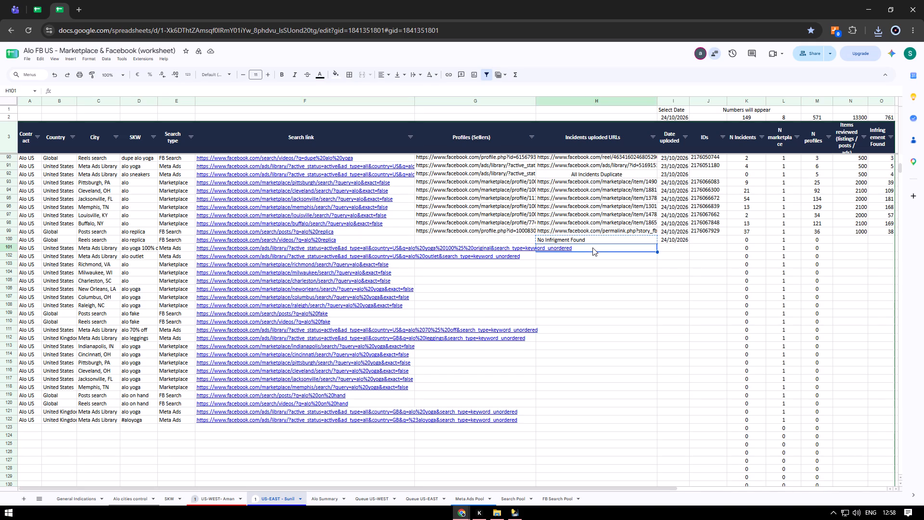
key("ctrl+v")
left_click(677, 245)
left_click(677, 237)
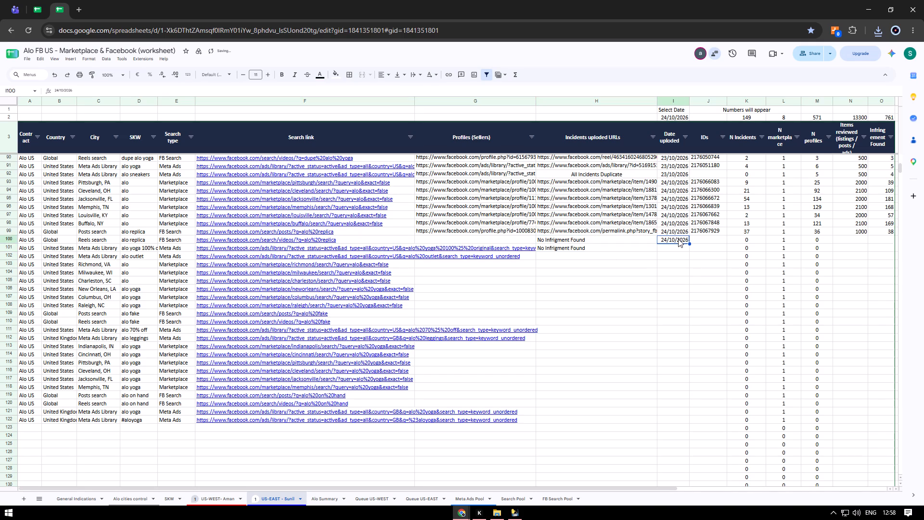
key("ctrl+c")
left_click(681, 248)
key("ctrl+v")
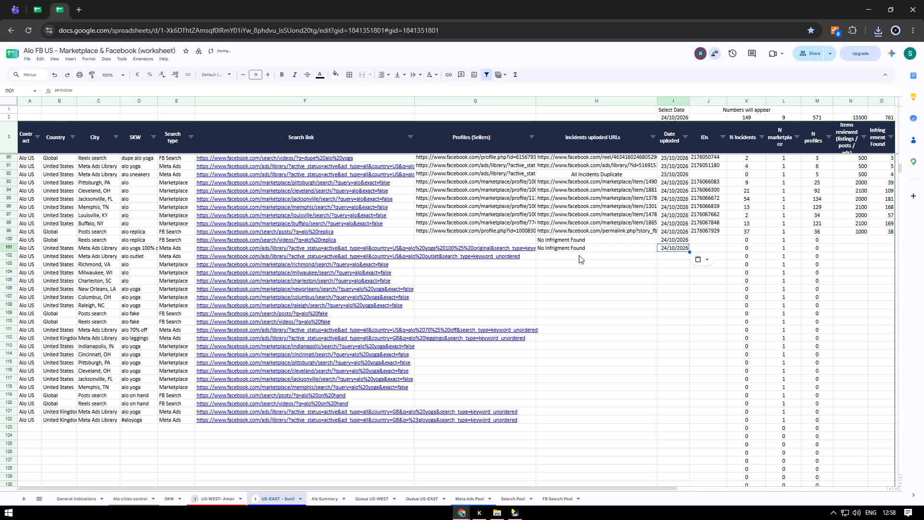
Copy the alo outlet Meta Ads search link from row 102 and reopen the Facebook Tool runner.
left_click(579, 255)
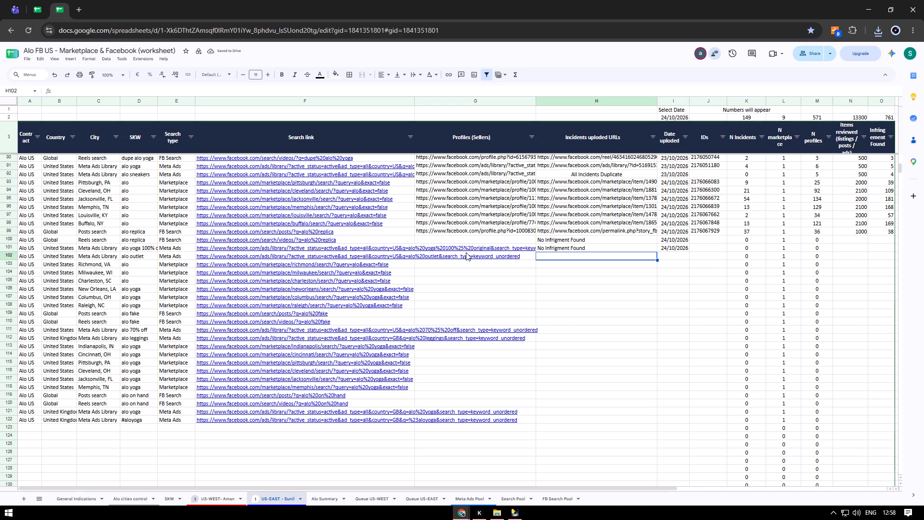
key("Left")
key("Left")
key("Left")
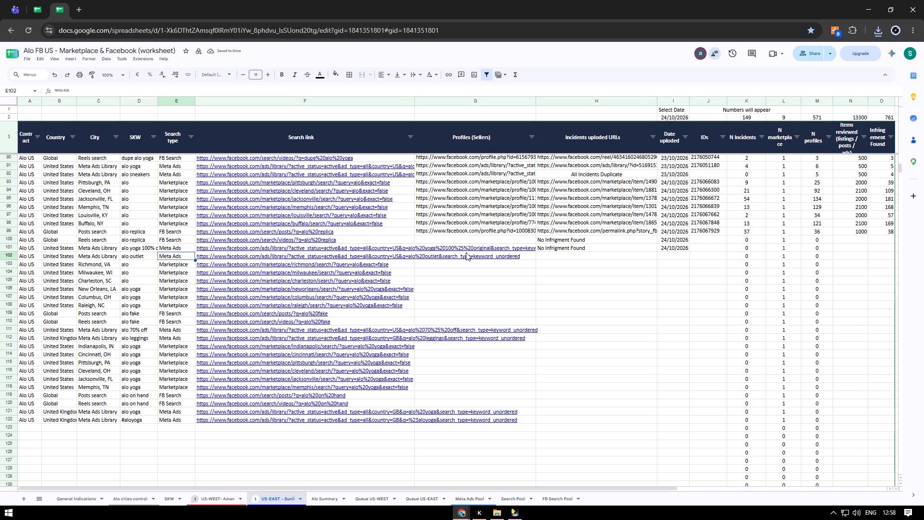
key("Right")
key("ctrl+c")
key("ctrl+c")
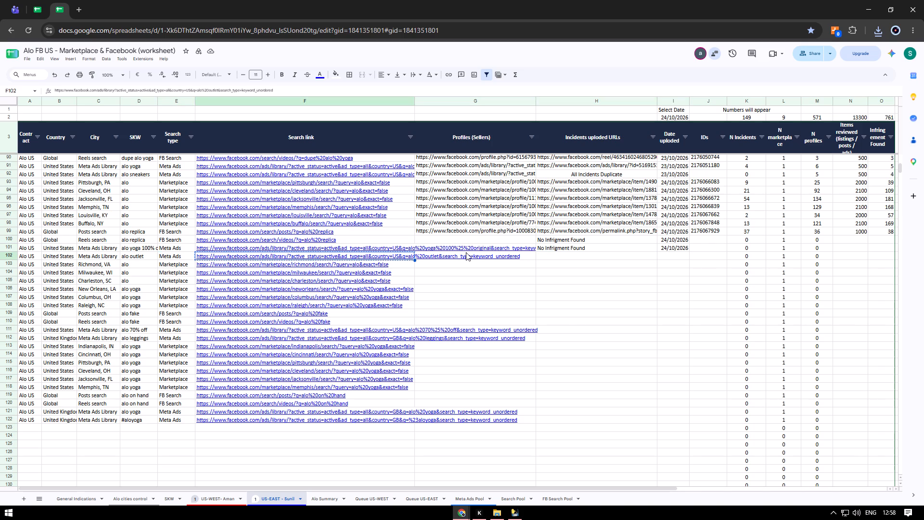
key("ctrl+c")
key("ctrl+d")
key("shift+Tab")
key("Return")
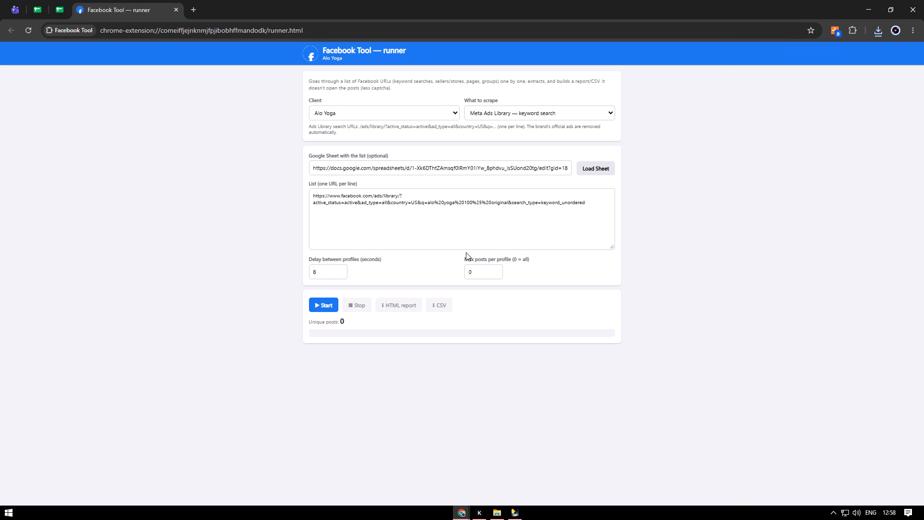
Replace the runner's URL list with the copied alo outlet link, set max posts per profile to 500, and start the scrape.
key("Tab")
key("Tab")
key("Tab")
key("Tab")
key("Tab")
key("ctrl+a")
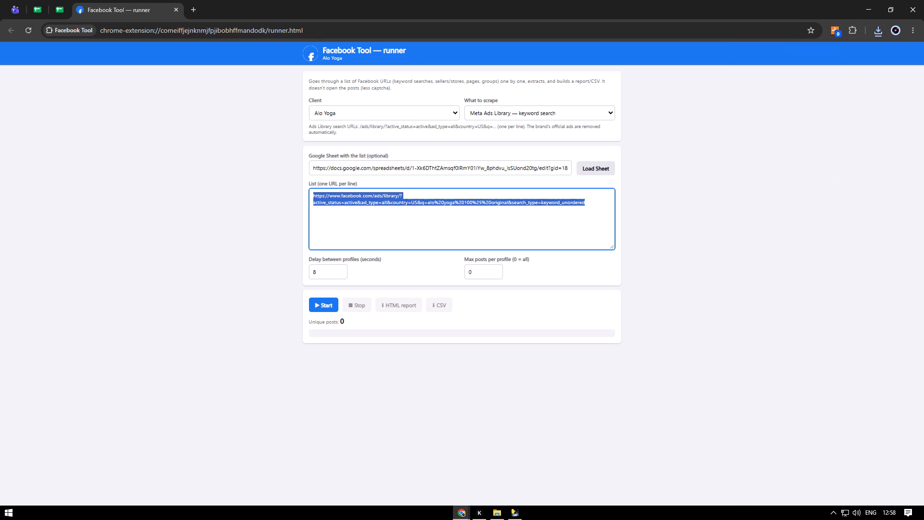
key("ctrl+v")
key("Tab")
key("Tab")
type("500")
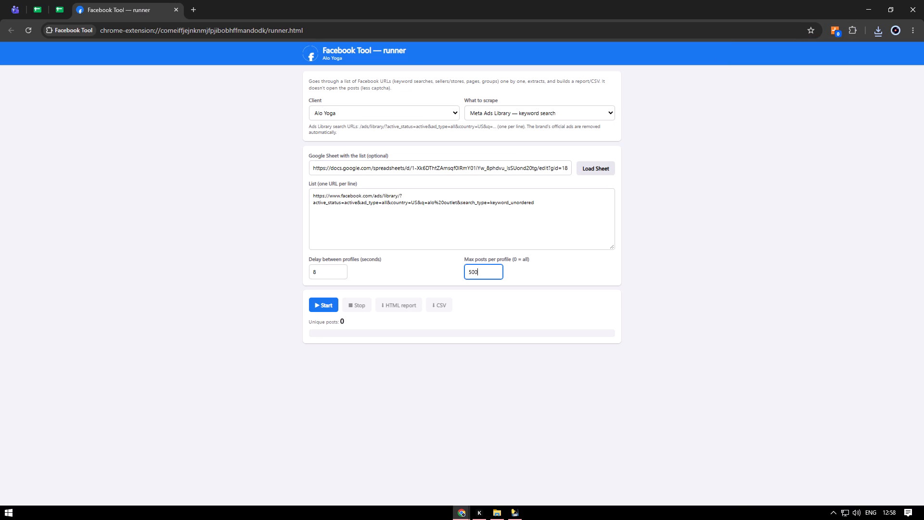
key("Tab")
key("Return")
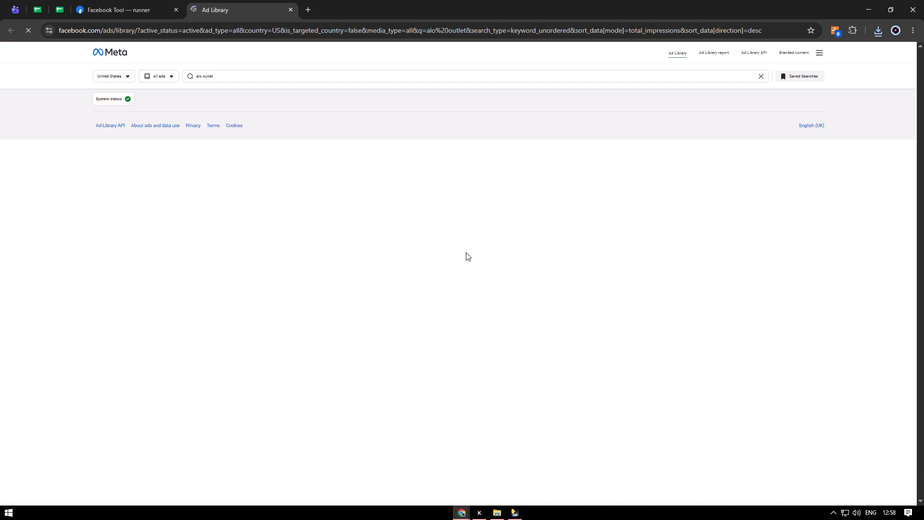
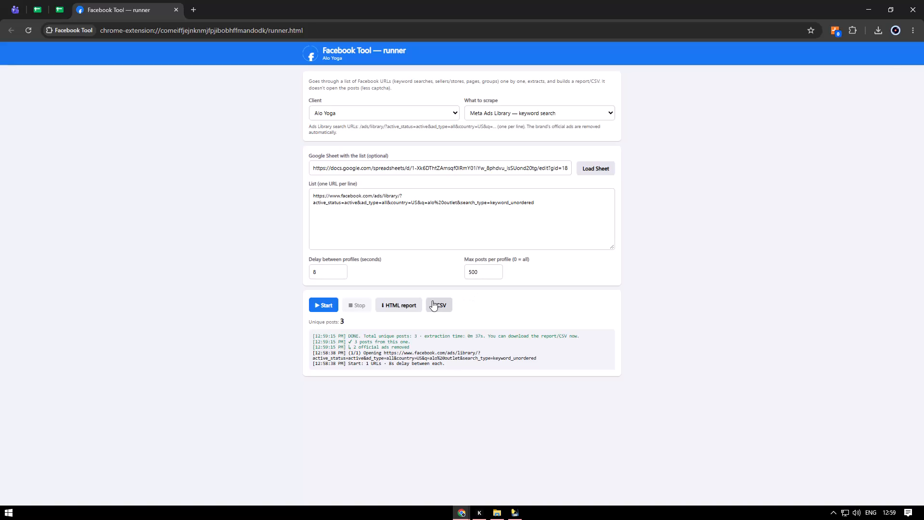
left_click(512, 518)
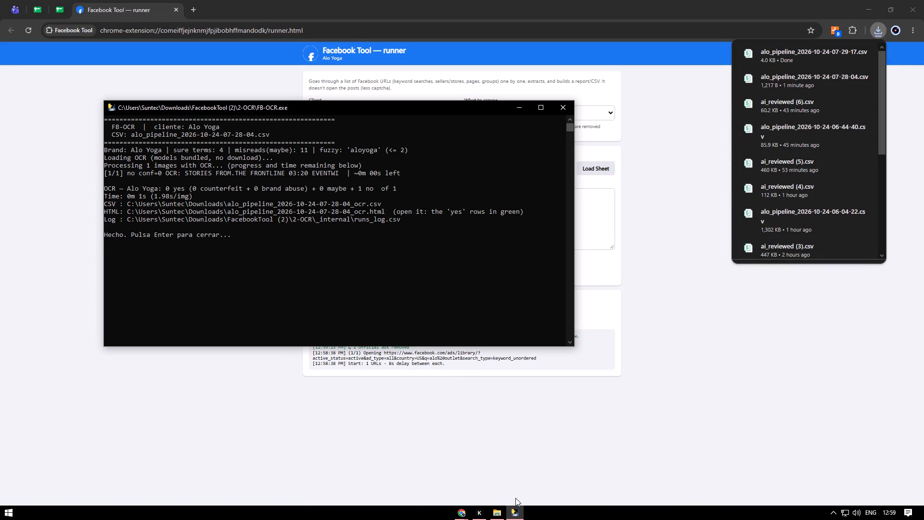
key("Return")
left_click(502, 517)
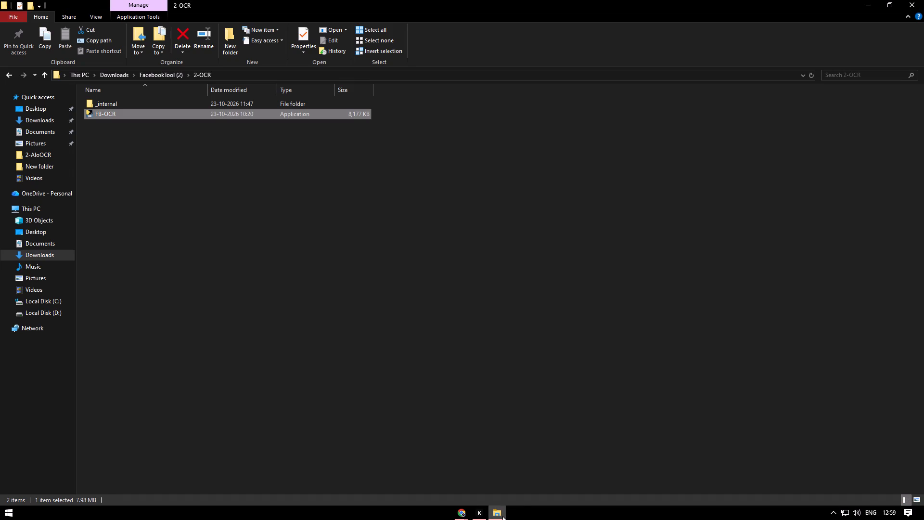
key("Return")
left_click(458, 514)
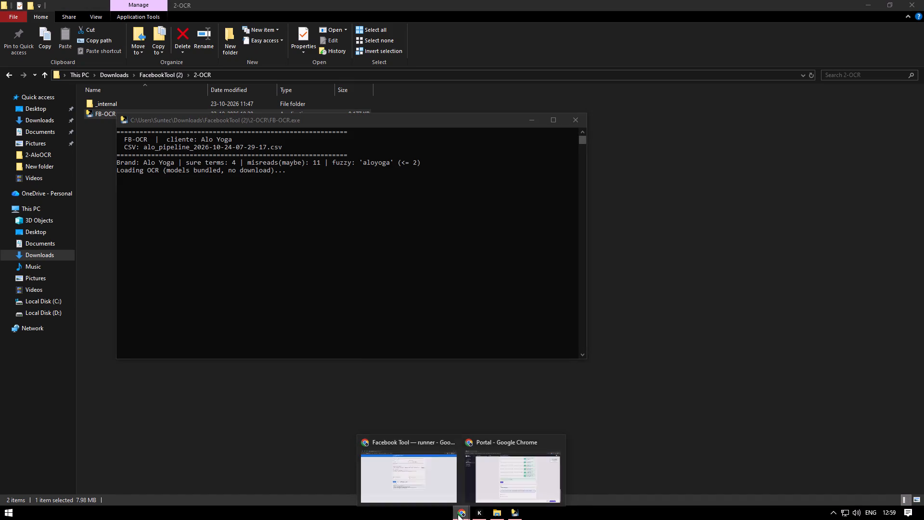
left_click(430, 488)
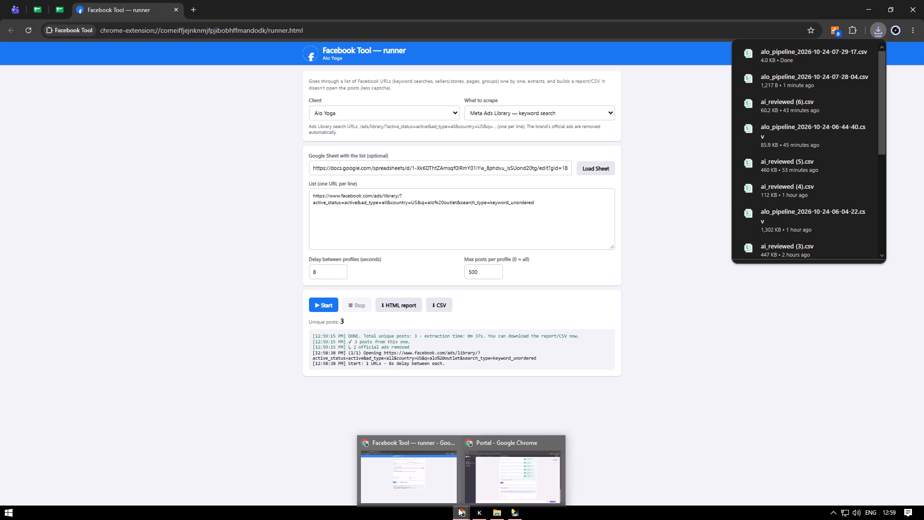
left_click(517, 517)
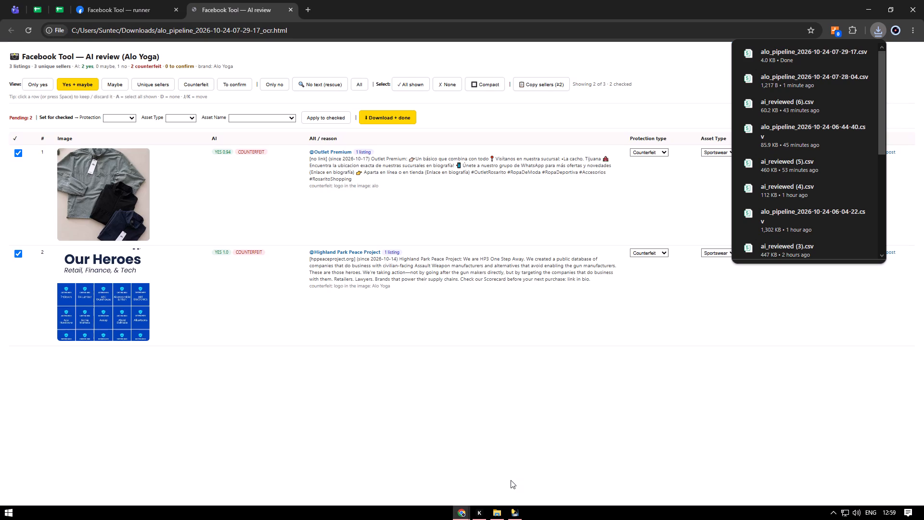
Download the two checked counterfeit listings from the AI review report and mark them done.
left_click(192, 88)
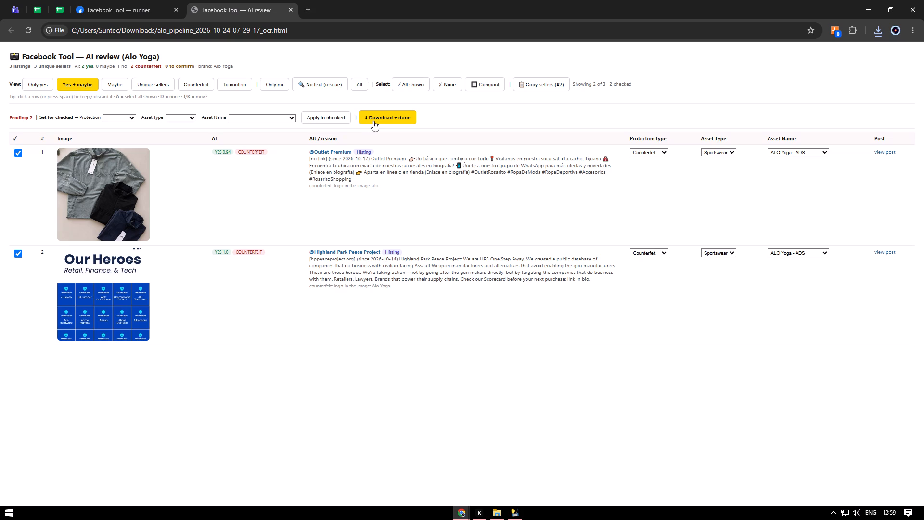
left_click(203, 81)
left_click(381, 118)
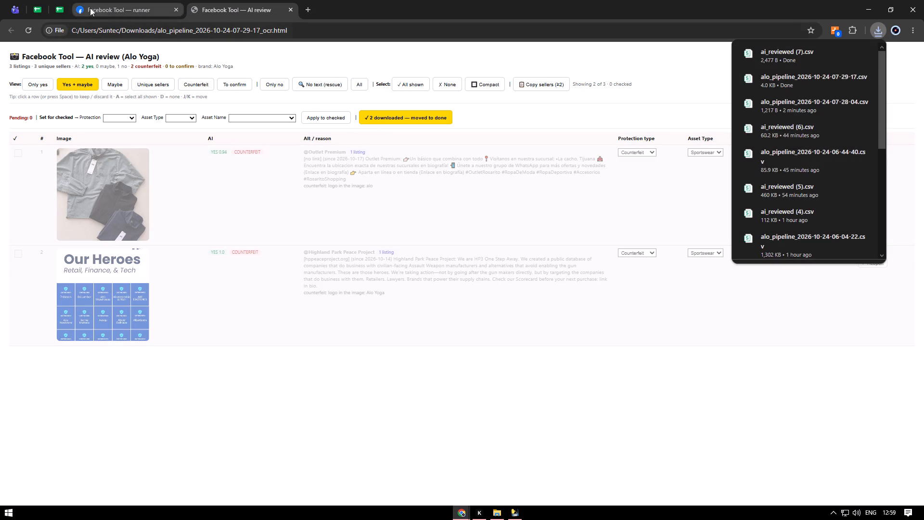
Clear all old data from Sheet14 of the Yudhraa Facebook OCR spreadsheet and remove its filter.
left_click(34, 0)
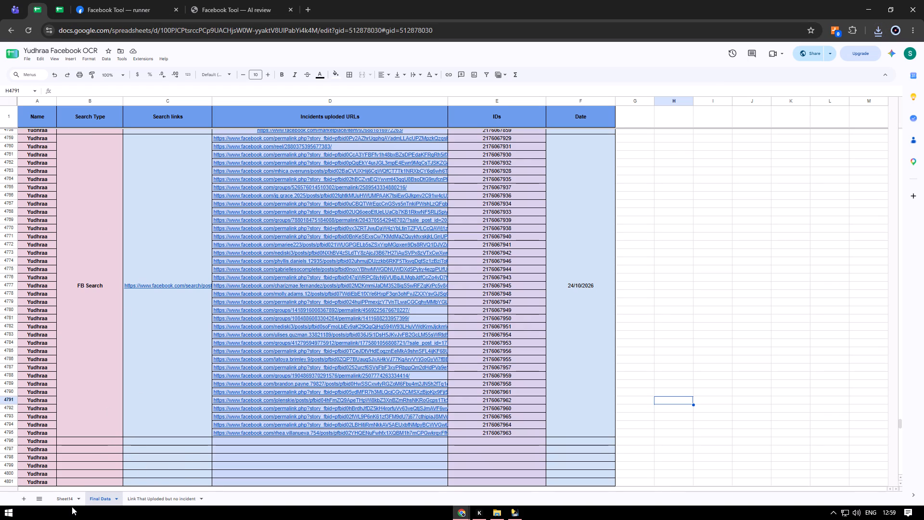
left_click_drag(56, 519, 51, 519)
left_click(60, 499)
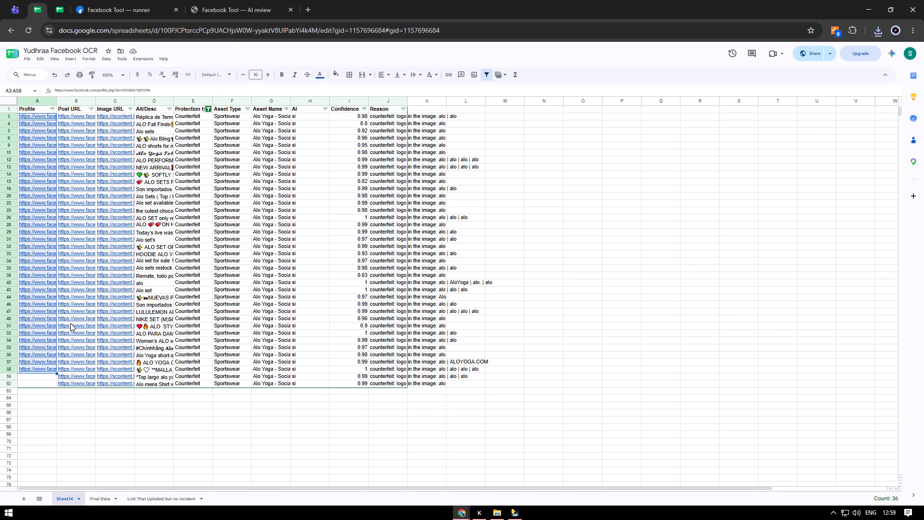
left_click(11, 98)
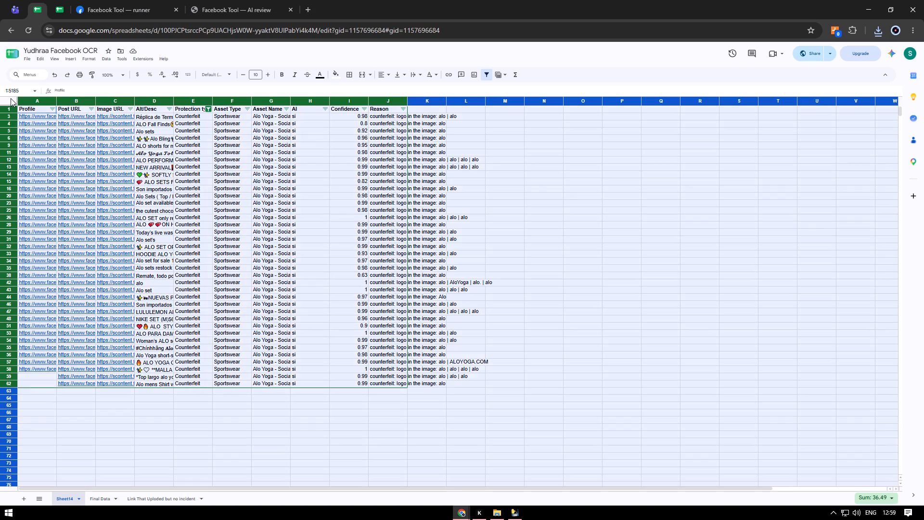
left_click(480, 72)
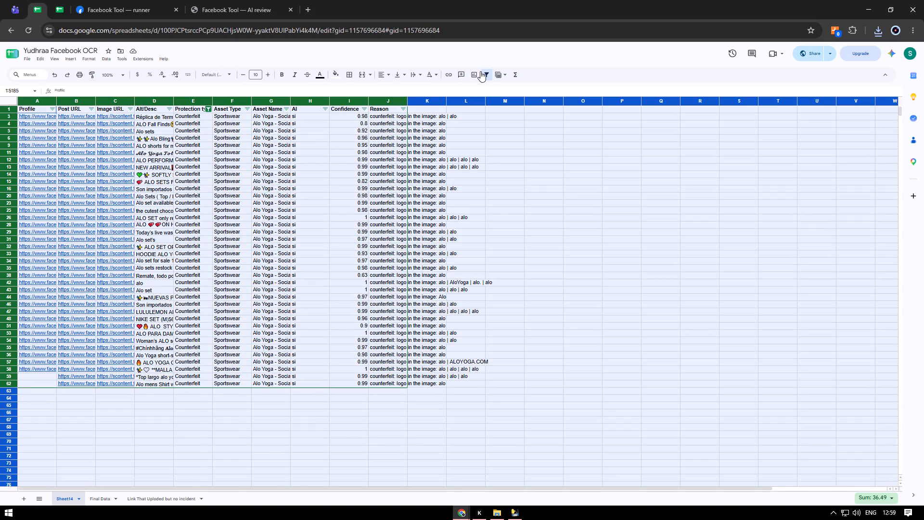
left_click(484, 75)
key("Delete")
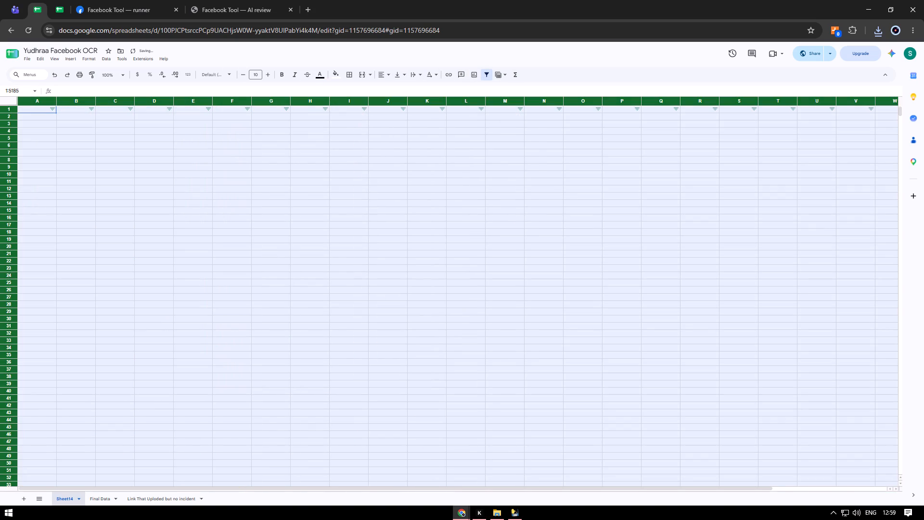
left_click(482, 72)
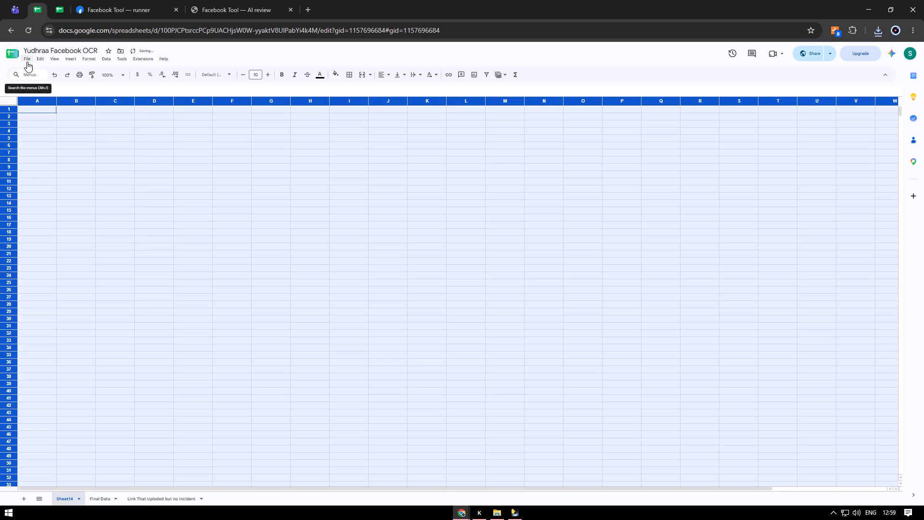
Import ai_reviewed (7).csv into Sheet14 using the append to current sheet option.
left_click(27, 62)
left_click(63, 99)
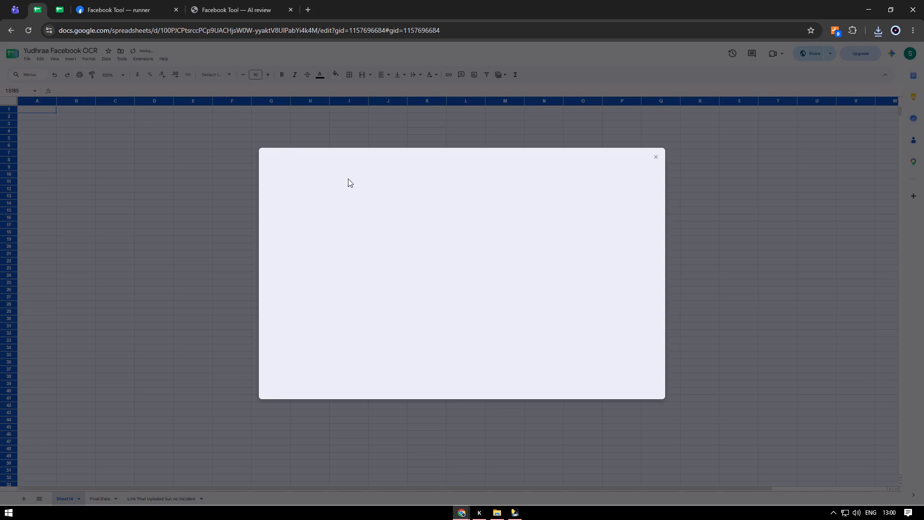
left_click(381, 191)
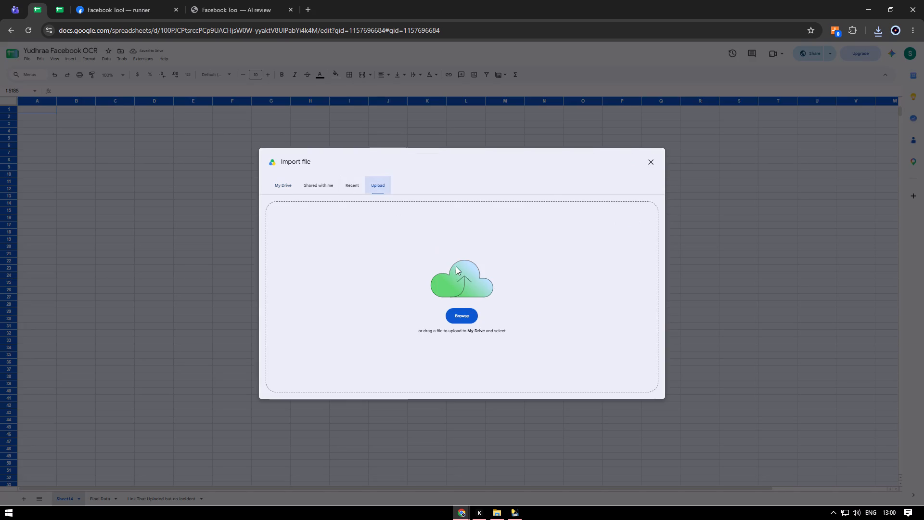
double_click(467, 322)
double_click(403, 311)
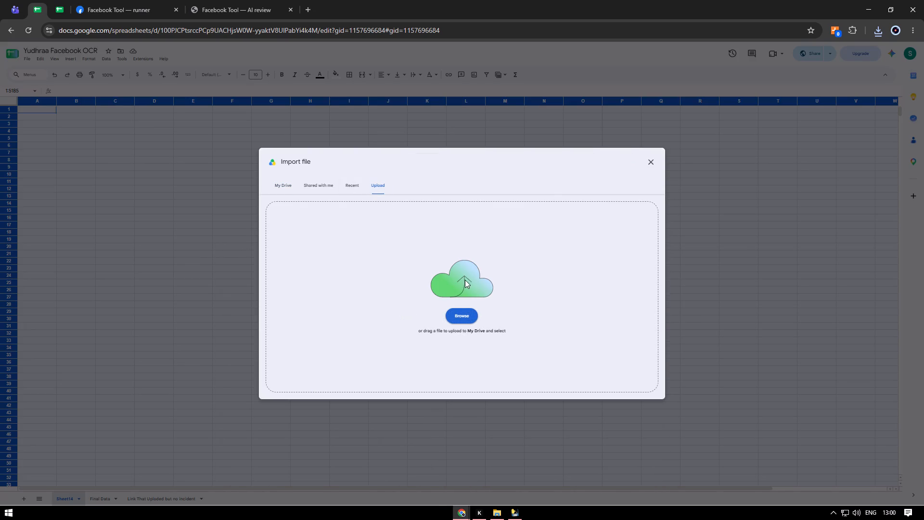
left_click(388, 275)
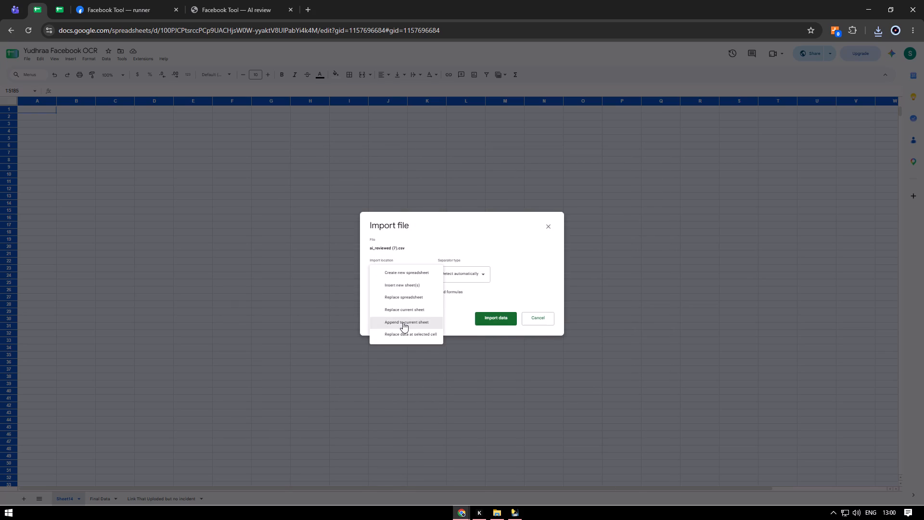
left_click(403, 325)
left_click(503, 325)
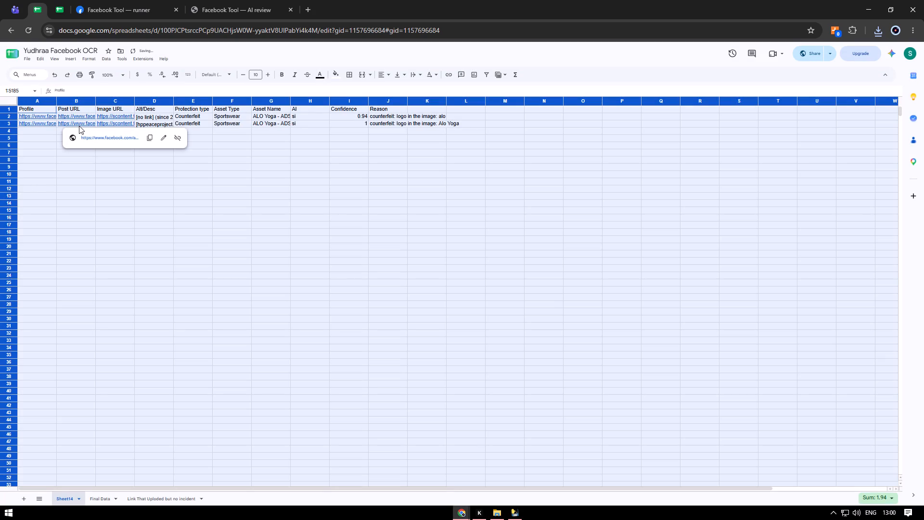
Copy the two Post URLs from Sheet14 into the Red Points new incident form, replacing the old detection link, and save.
key("Down")
key("Right")
key("ctrl+shift+Down")
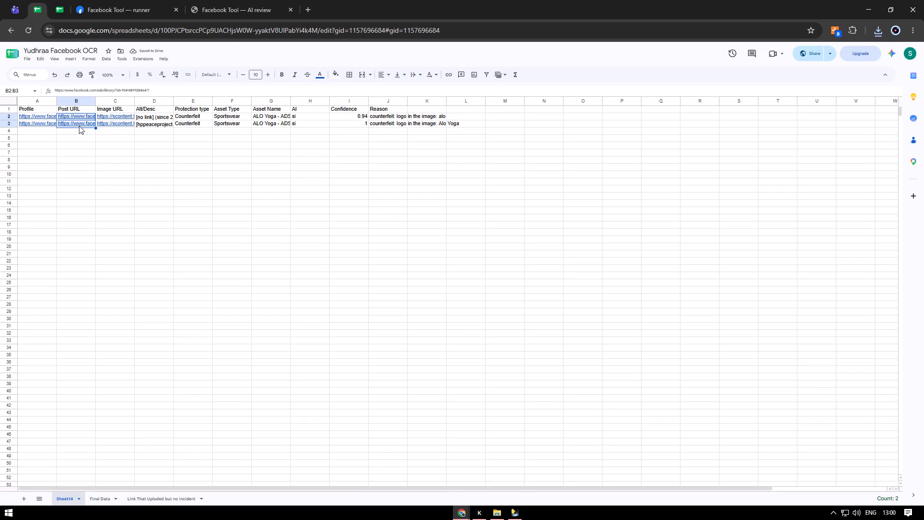
key("ctrl+c")
key("alt+Tab")
key("alt+Tab")
key("alt+Tab")
key("alt+Tab")
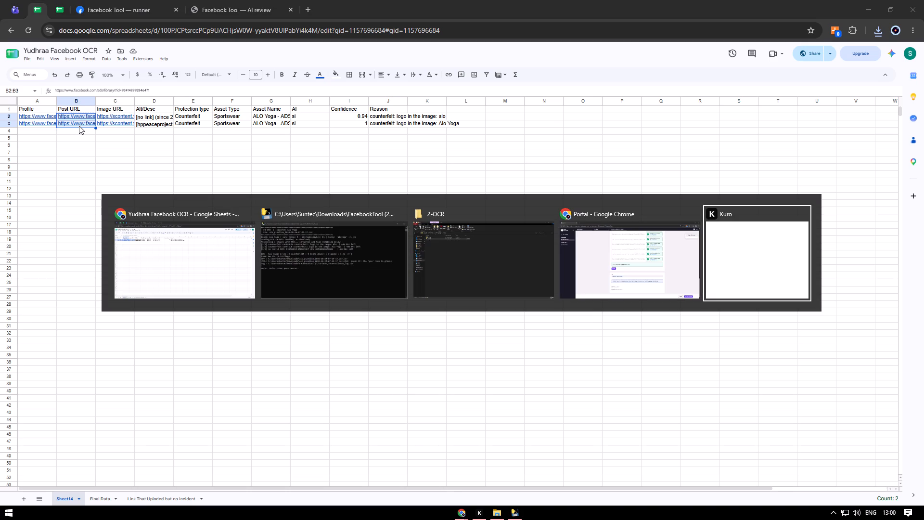
key("alt+Tab")
key("alt+Tab")
key("Return")
key("alt+Tab")
key("alt+Tab")
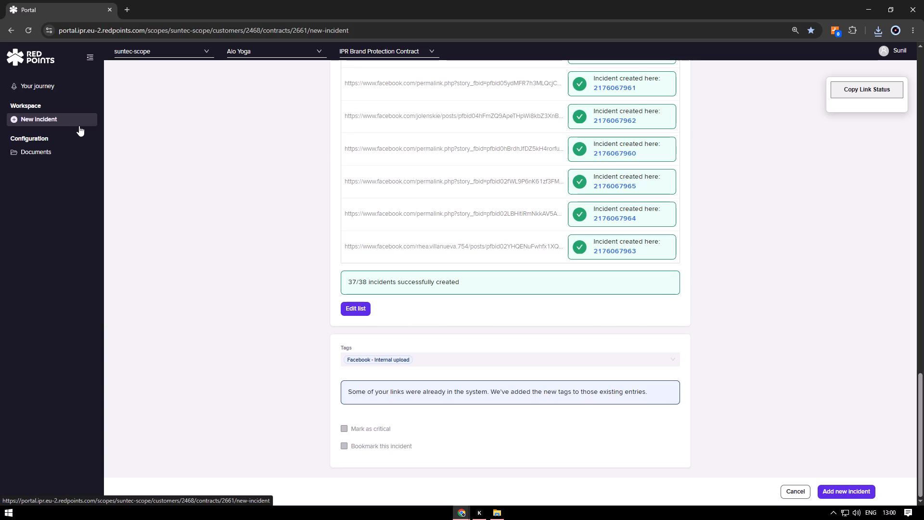
left_click(369, 310)
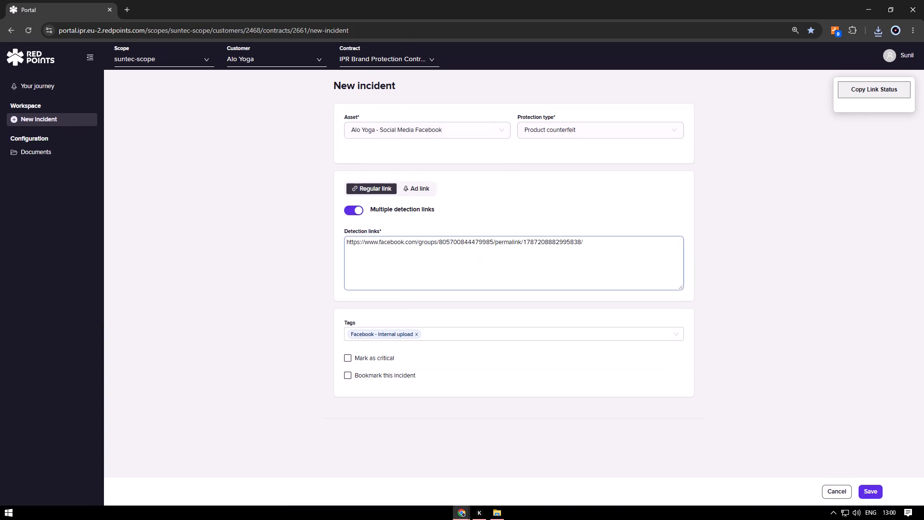
left_click_drag(594, 255, 211, 256)
key("ctrl+v")
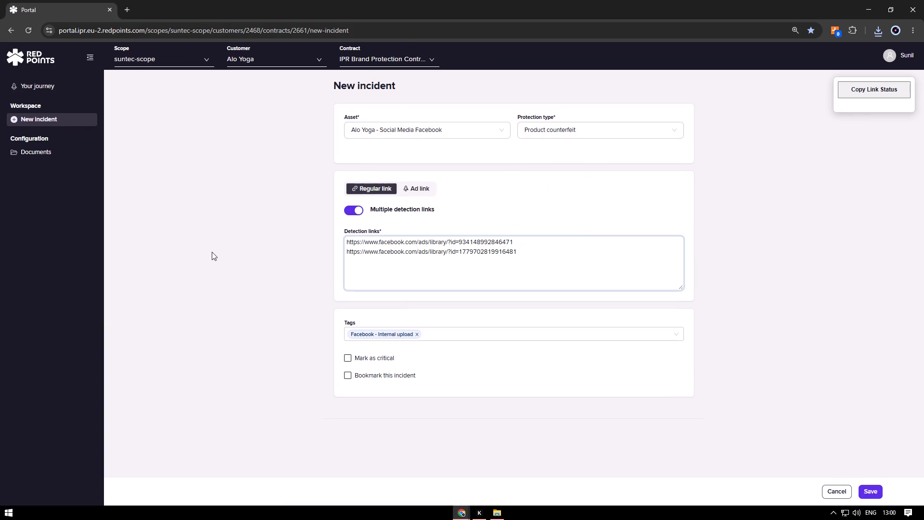
left_click(865, 494)
Copy the two Profile links from Sheet14 into the Profiles (Sellers) cell of row 102 in the Alo FB US worksheet.
key("alt+Tab")
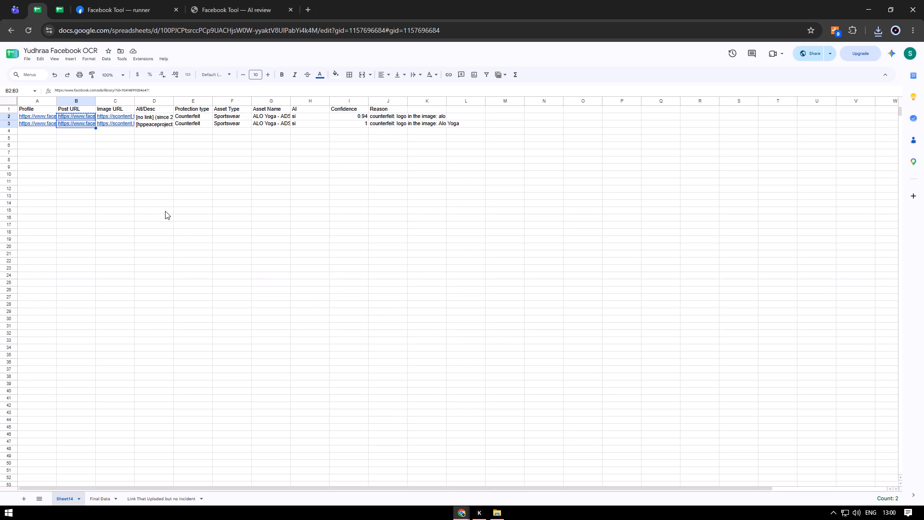
key("Left")
key("ctrl+shift+Down")
key("ctrl+c")
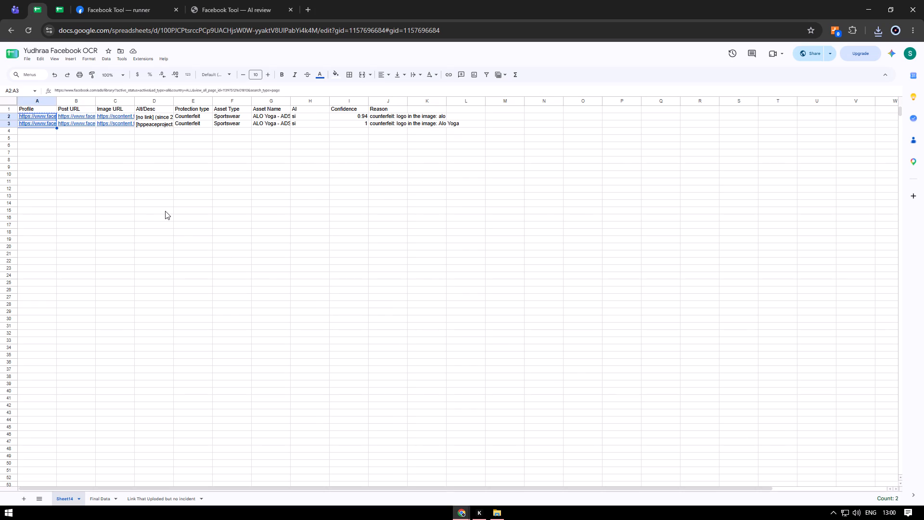
key("ctrl+Tab")
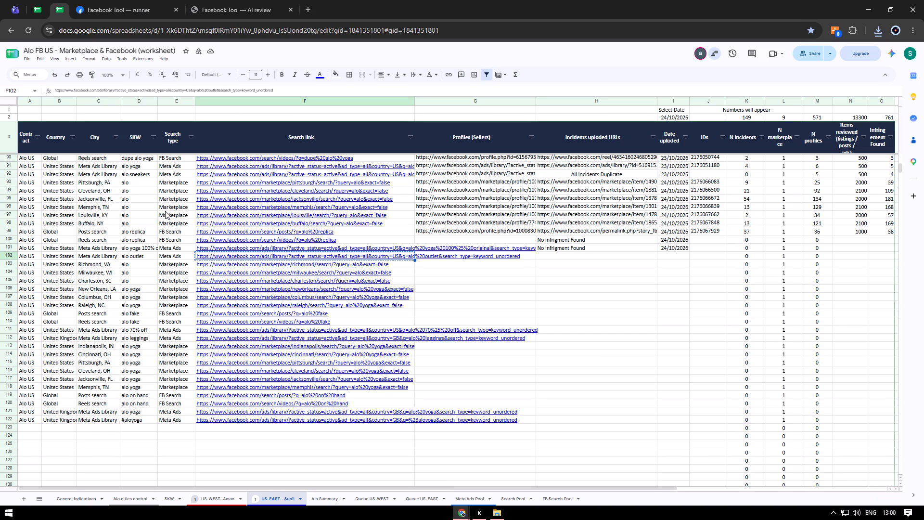
key("Right")
key("Return")
key("ctrl+shift+v")
key("Return")
key("Up")
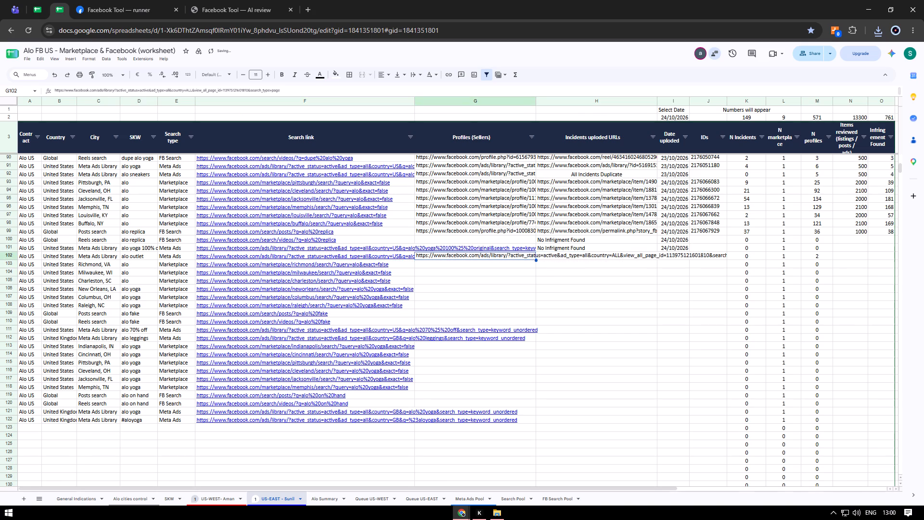
Fill row 102's date uploaded with 24/10/2026, copied from the row above.
key("Right")
key("Right")
key("Up")
key("ctrl+c")
key("Down")
key("ctrl+v")
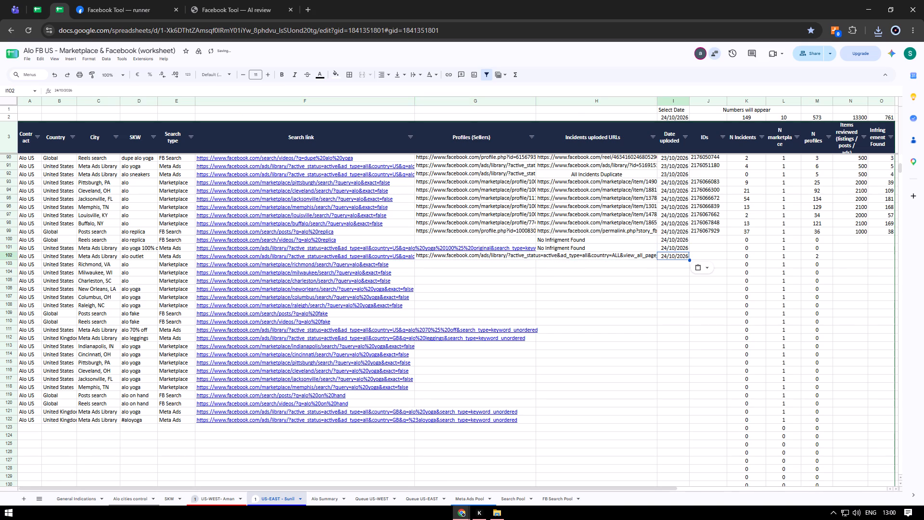
Enter the items reviewed as 1000 for row 100, 500 for row 101 and 500 for row 102.
key("Right")
key("Right")
key("Right")
key("Right")
key("Right")
key("Up")
key("Up")
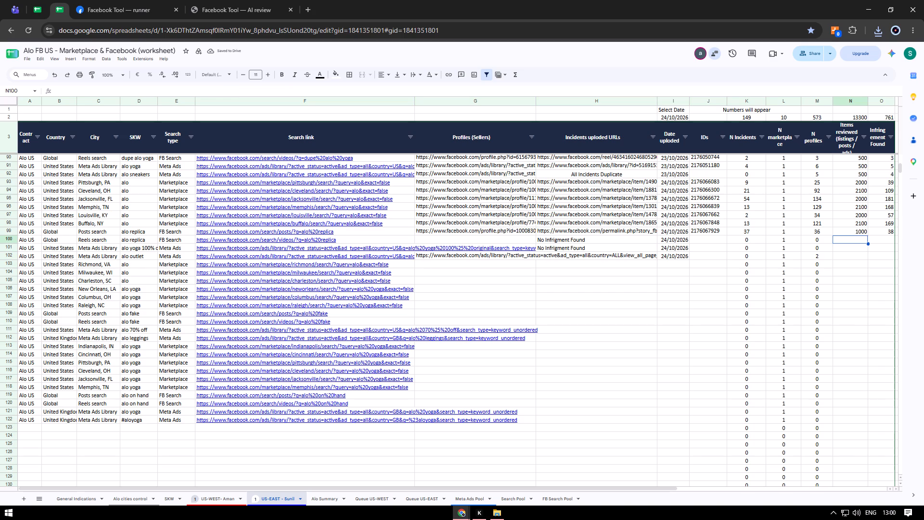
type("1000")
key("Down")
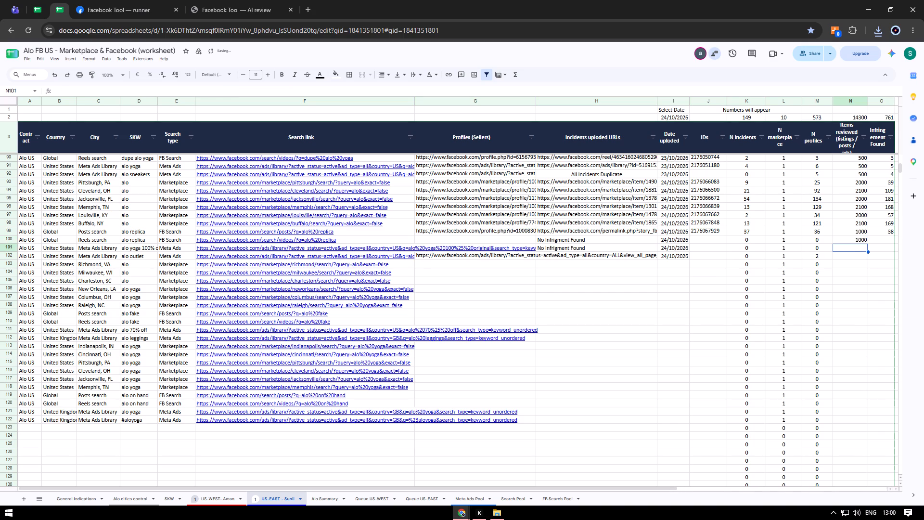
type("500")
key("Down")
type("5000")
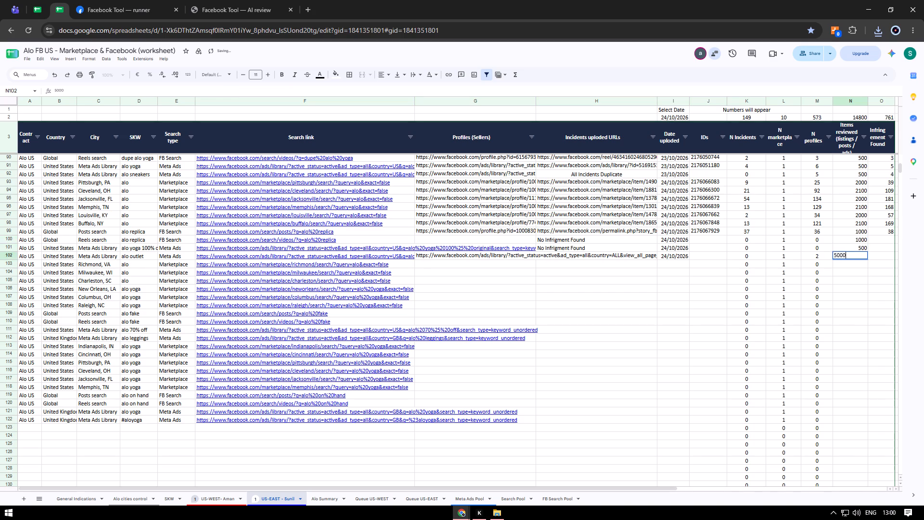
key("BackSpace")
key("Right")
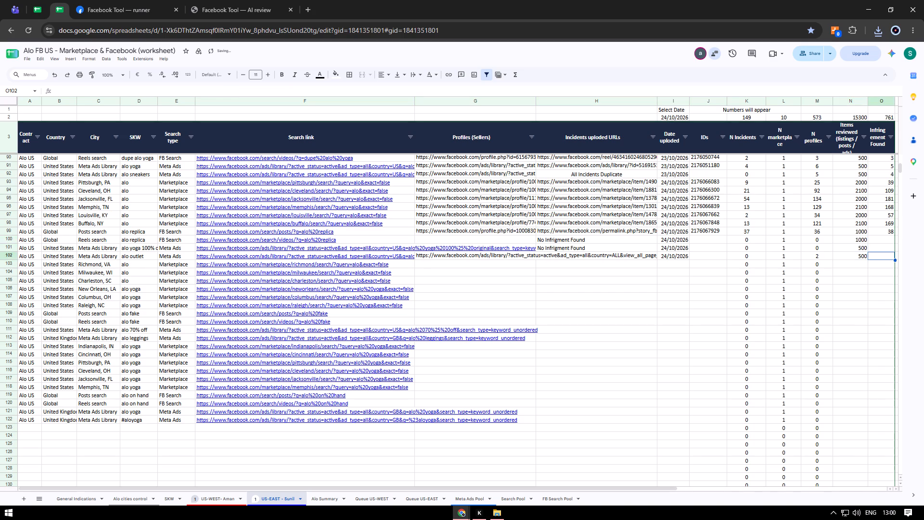
Enter 2 as the infringements found for row 102, the alo outlet search.
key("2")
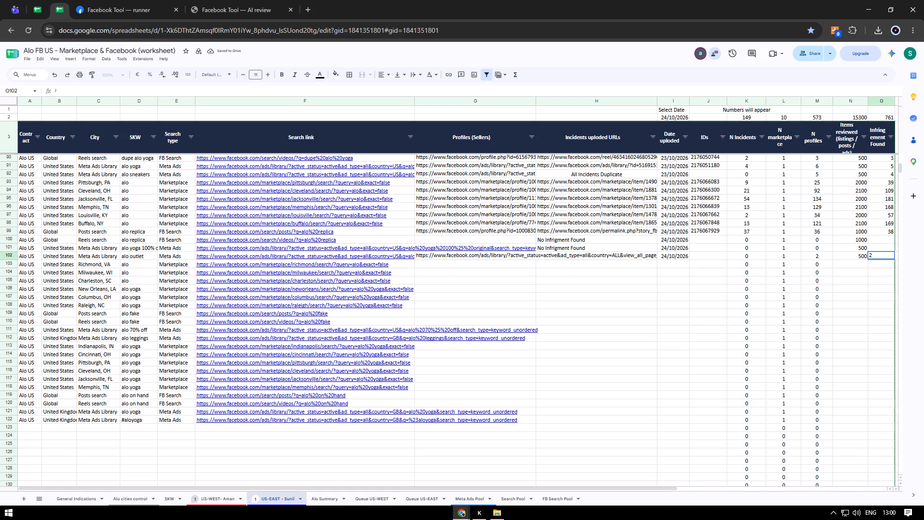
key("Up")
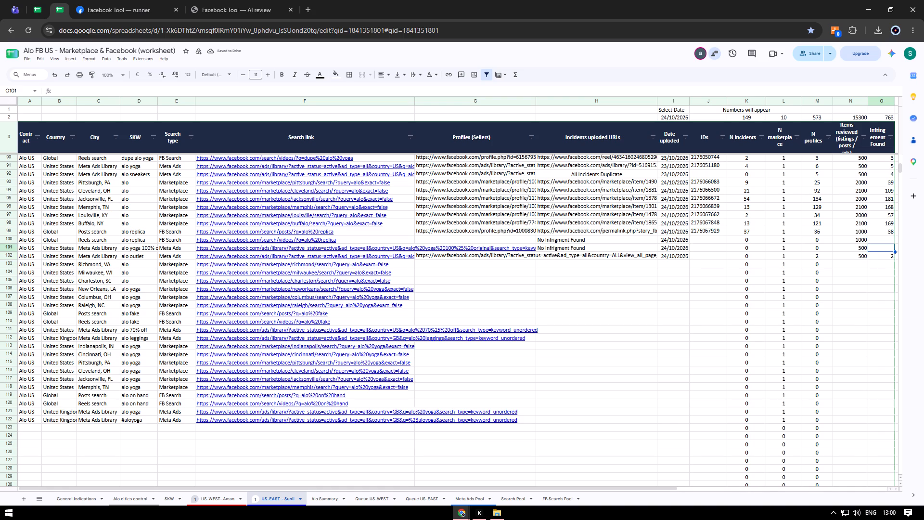
Copy the link status of the two created incidents from the Red Points portal into the OCR workbook's Final Data sheet at H4801.
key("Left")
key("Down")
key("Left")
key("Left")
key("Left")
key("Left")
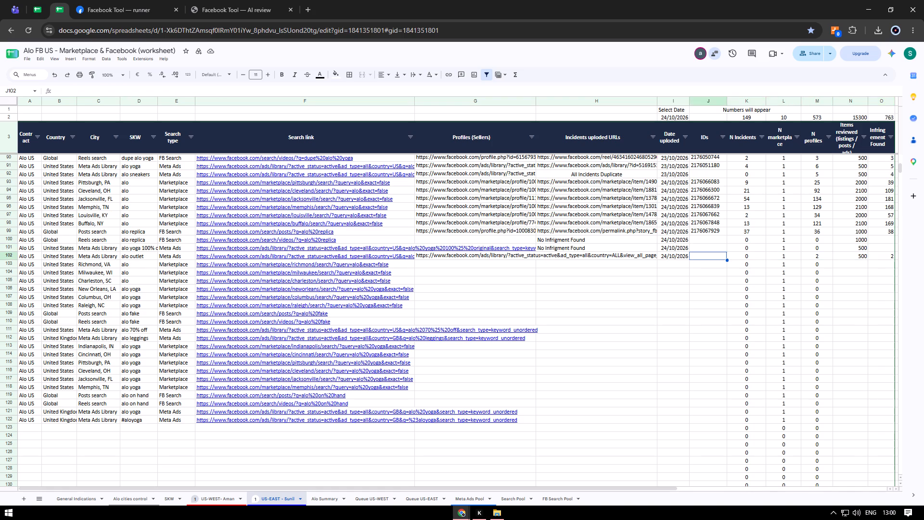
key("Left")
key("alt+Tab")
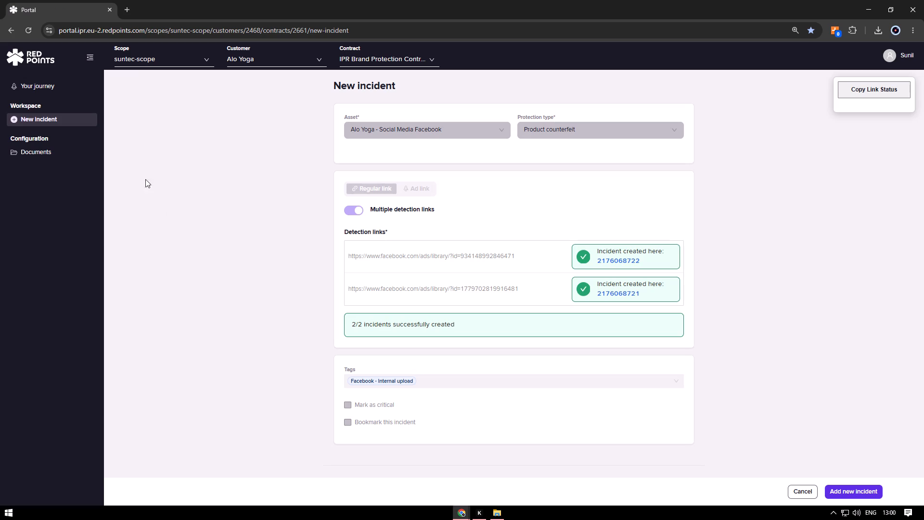
left_click(861, 90)
key("alt+Tab")
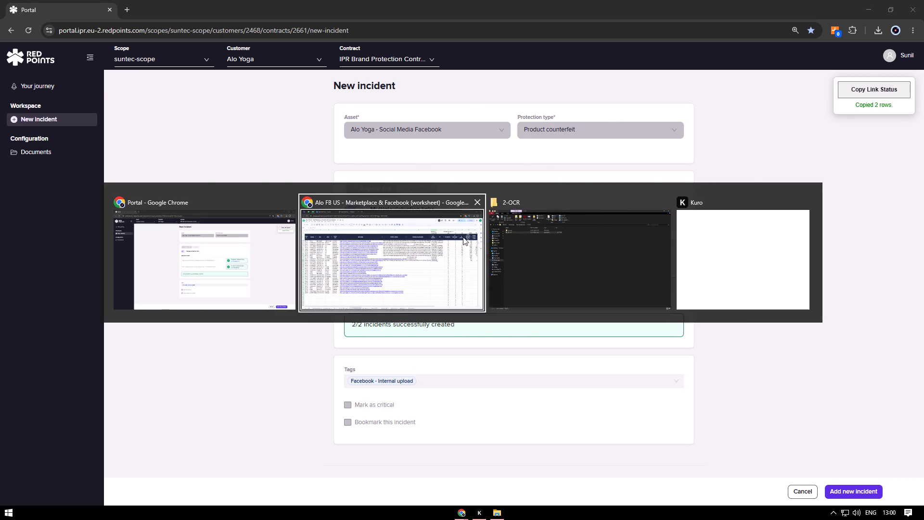
left_click(36, 0)
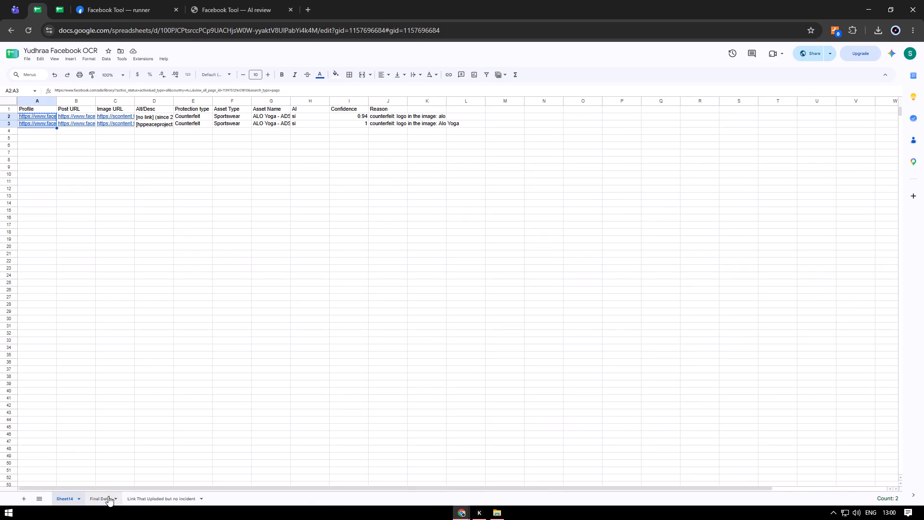
left_click(109, 497)
scroll(662, 397, "down", 5)
left_click(672, 202)
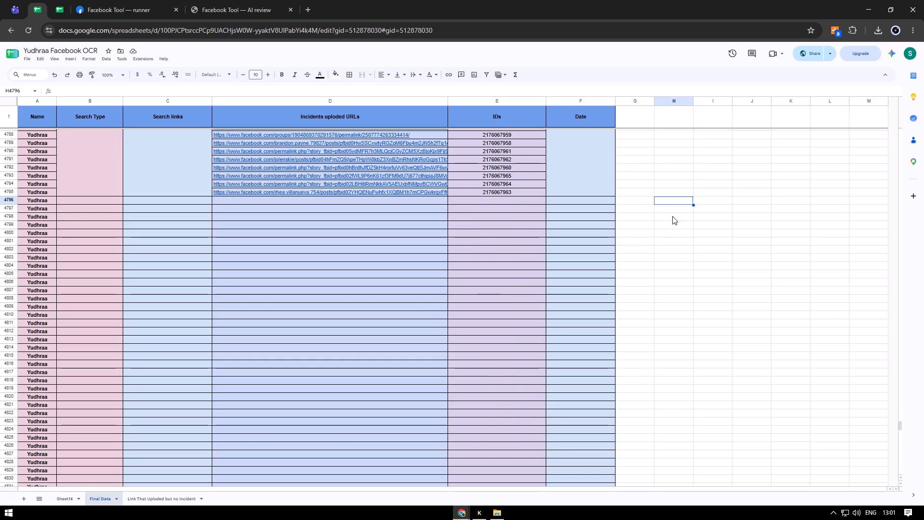
left_click(680, 243)
key("ctrl+v")
Delete column I, holding the pasted Status values, from the Final Data sheet.
left_click(705, 240)
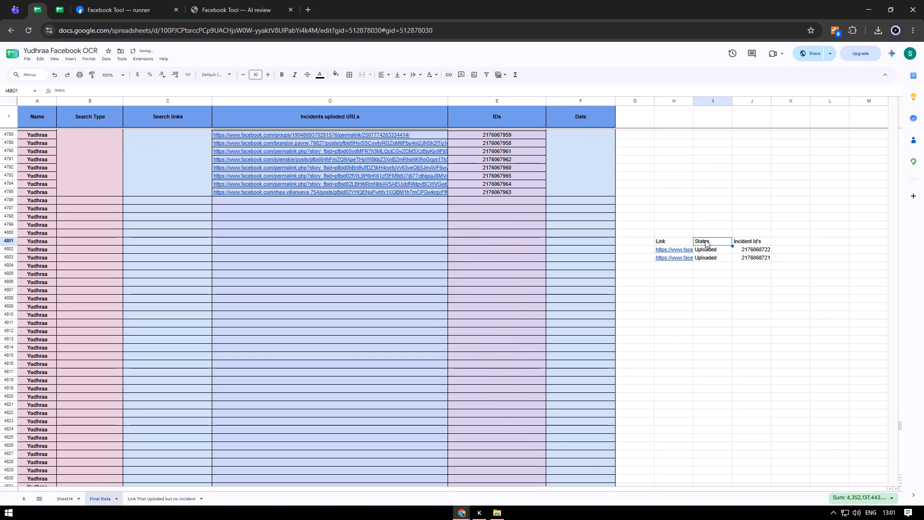
key("ctrl+shift+x")
key("Down")
key("Down")
key("Down")
key("Down")
key("Down")
key("Down")
key("Down")
key("Down")
key("Down")
key("Down")
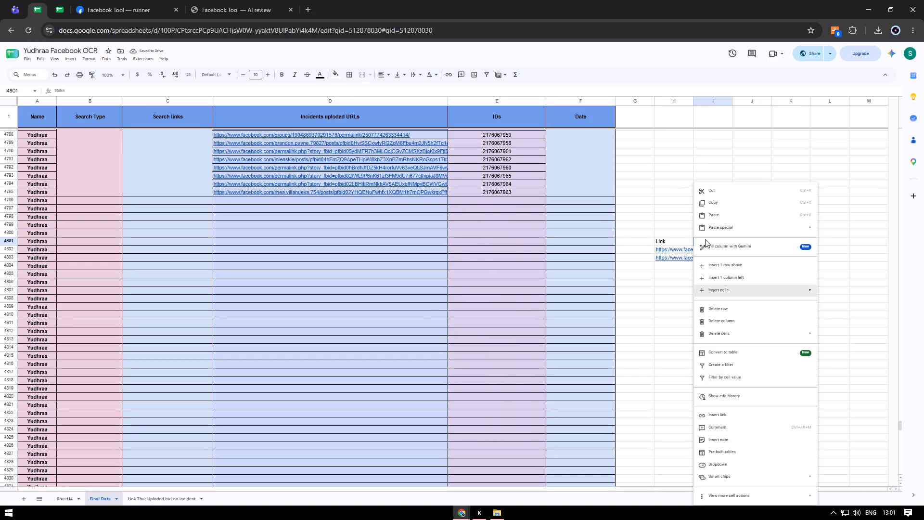
key("Up")
key("Return")
Clear the pasted Link and Incident Id's headings in row 4801.
key("shift+Left")
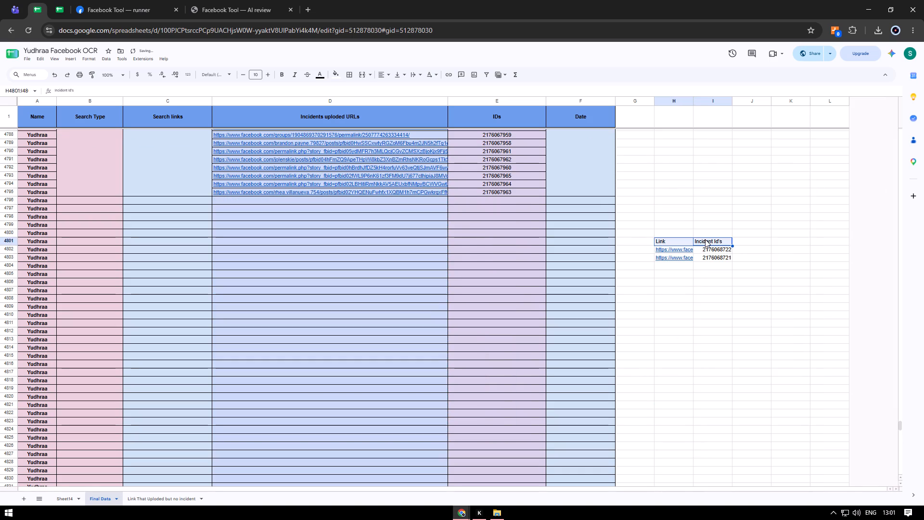
key("Delete")
Move the two links with their incident IDs to the first free rows, starting at D4796, and centre-align them.
key("Left")
key("Down")
key("ctrl+shift+Right")
key("ctrl+shift+Down")
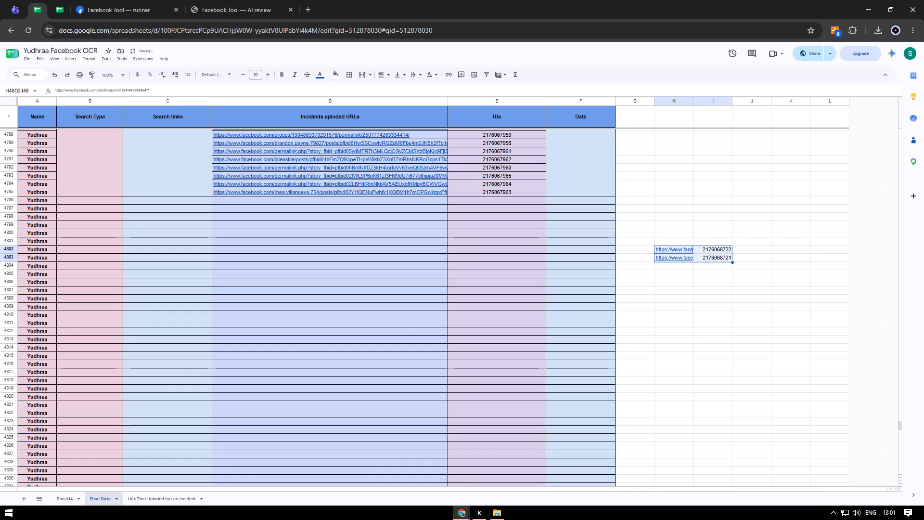
key("ctrl+x")
key("ctrl+Left")
key("Right")
key("Right")
key("Right")
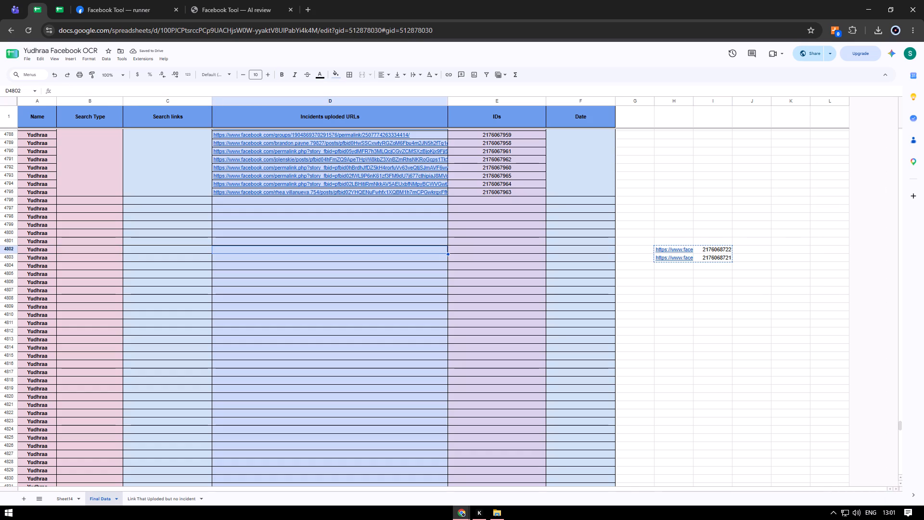
key("ctrl+Up")
key("Down")
key("ctrl+v")
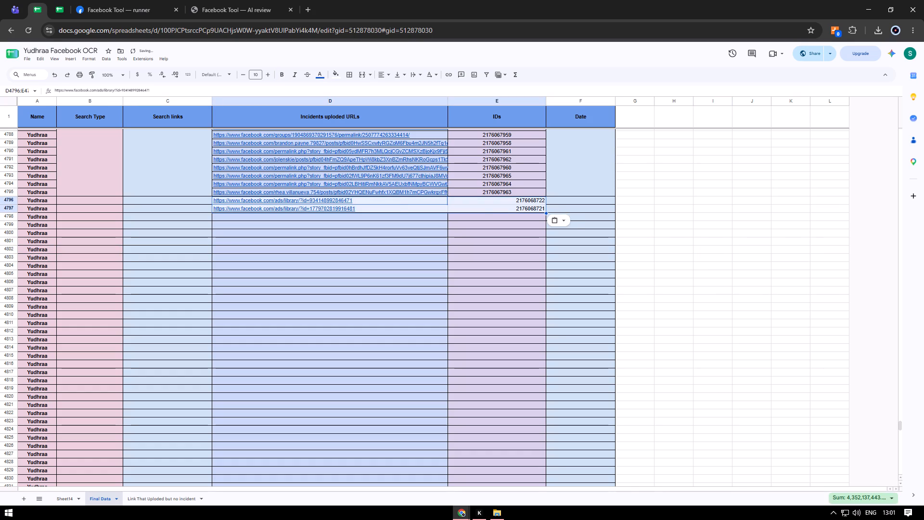
key("ctrl+shift+e")
Copy the two ad library links from Final Data into row 102's Incidents uploded URLs cell in the Alo FB US worksheet, as plain text.
key("shift+Left")
key("ctrl+c")
key("ctrl+c")
key("ctrl+c")
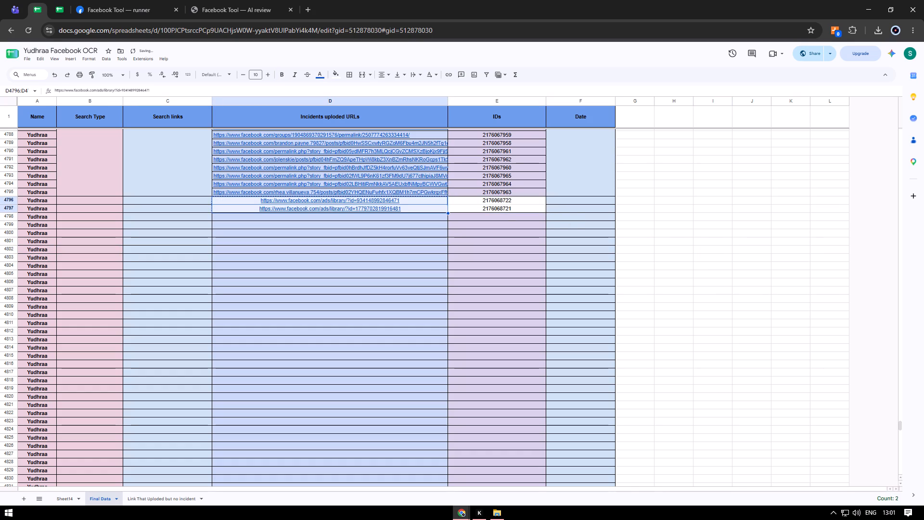
key("ctrl+Tab")
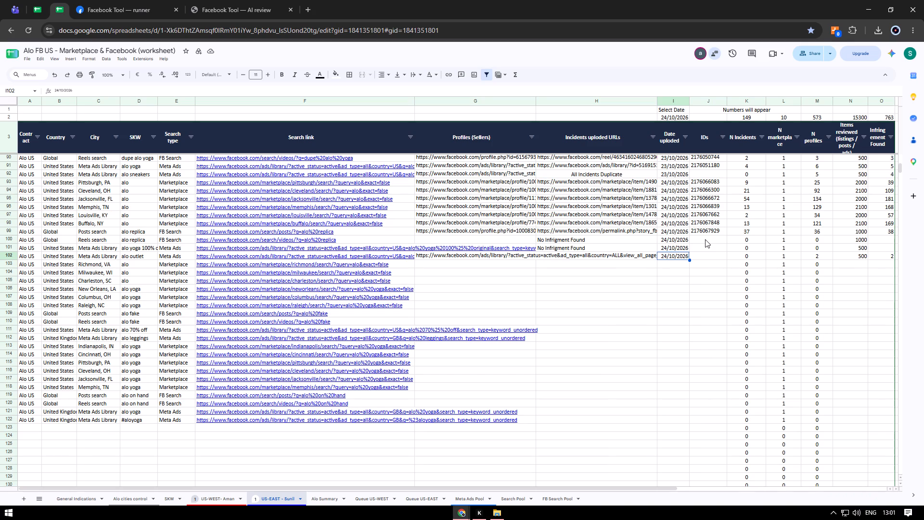
key("Left")
key("Return")
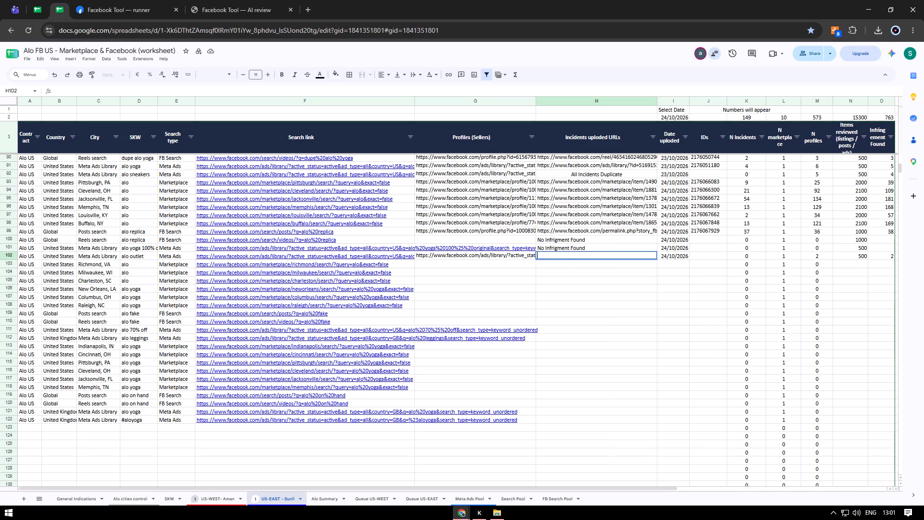
key("ctrl+shift+v")
key("Return")
Copy an incident ID for the two new ads from Final Data for row 102's IDs cell in the Alo FB US worksheet.
key("Up")
key("Right")
key("Right")
key("ctrl+shift+Tab")
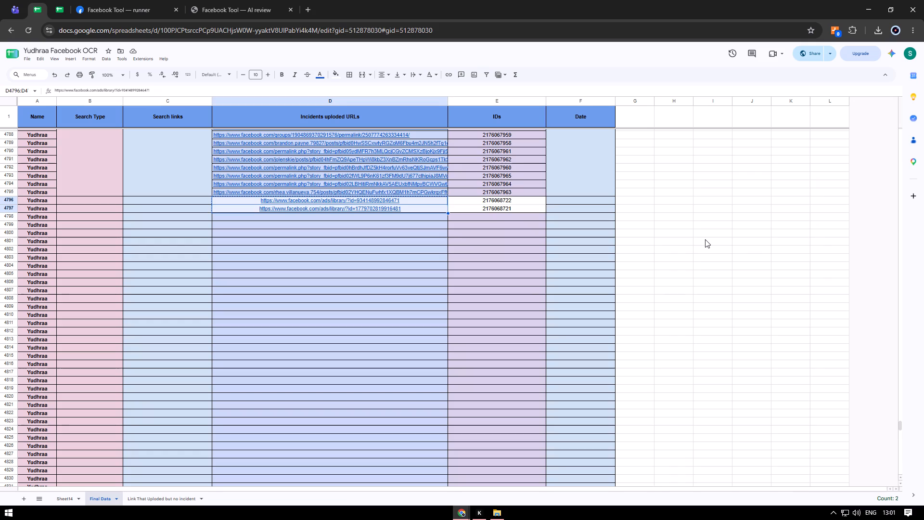
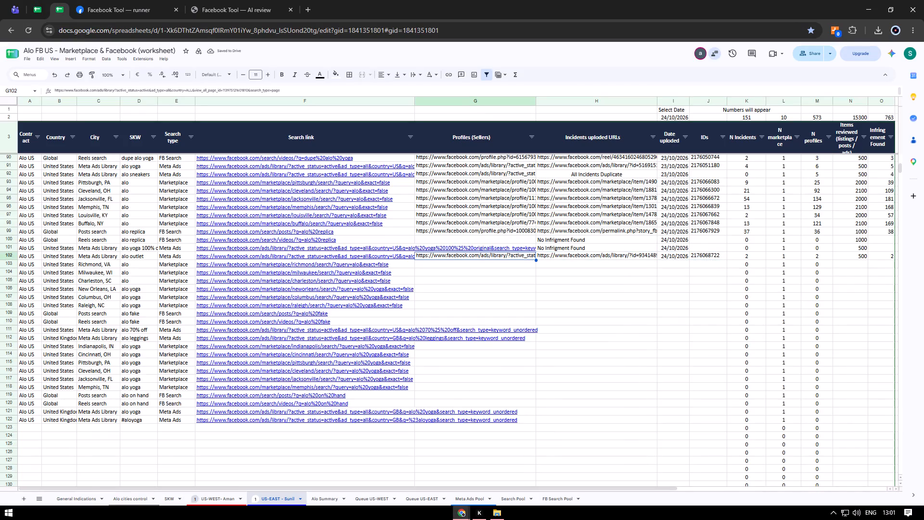
Copy the alo outlet search link from worksheet row 102 into the Yudhraa Facebook OCR sheet and merge C4796:C4797 around it.
key("Left")
key("ctrl+c")
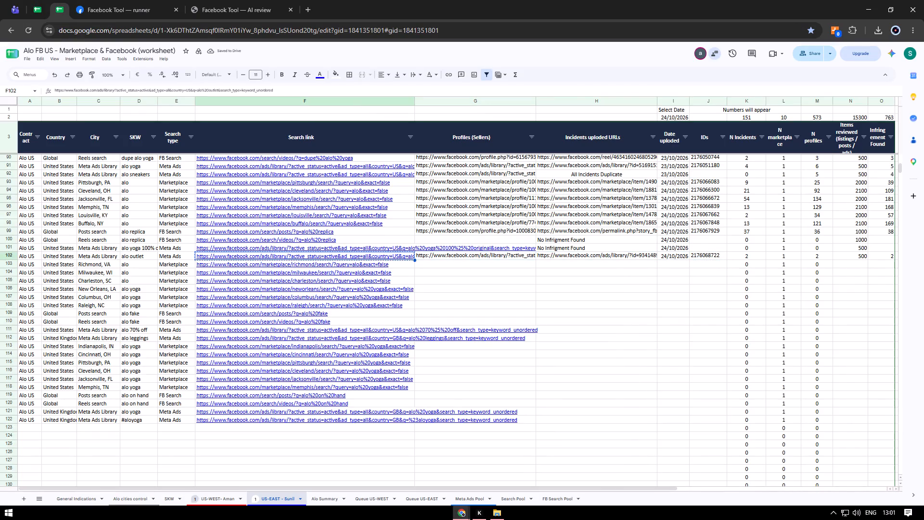
key("ctrl+shift+Tab")
key("Left")
key("Left")
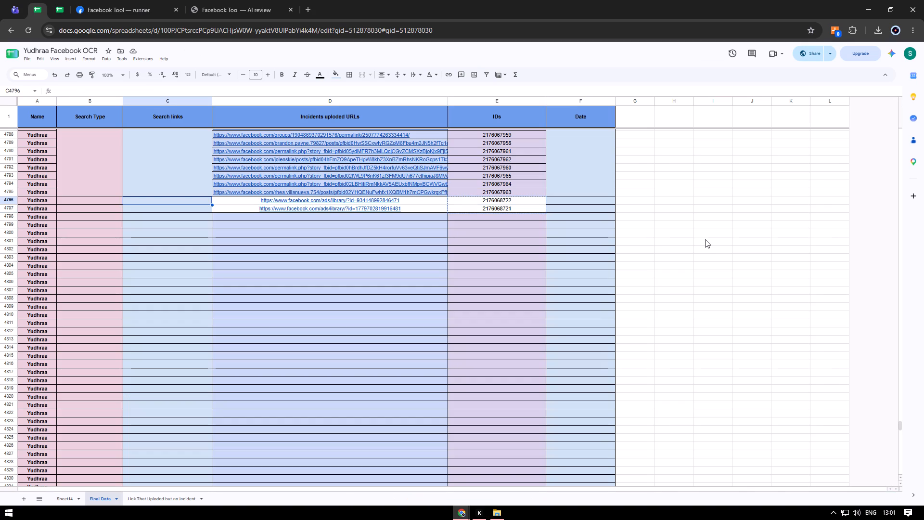
key("ctrl+v")
key("Down")
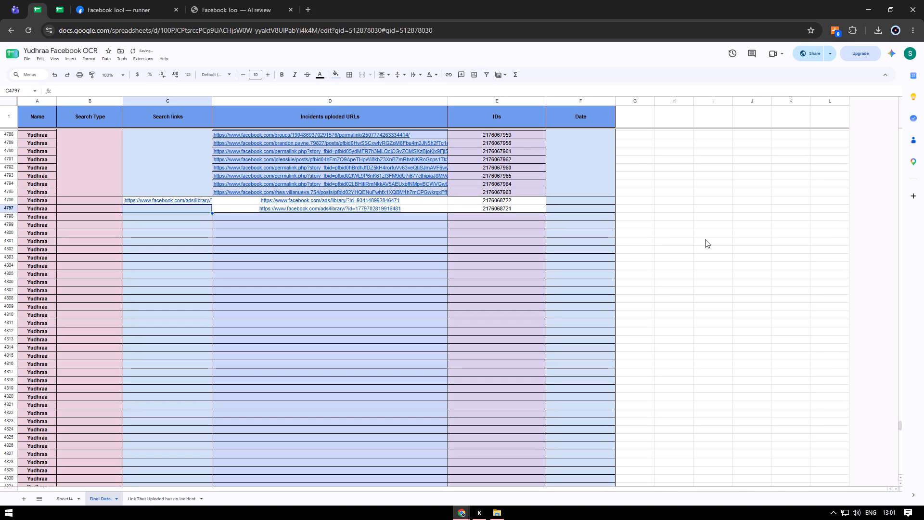
key("shift+Up")
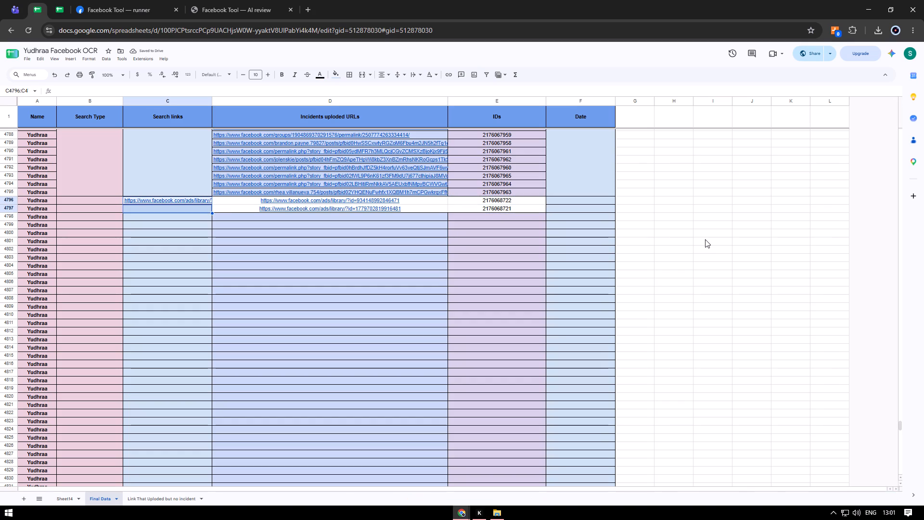
key("shift+Up")
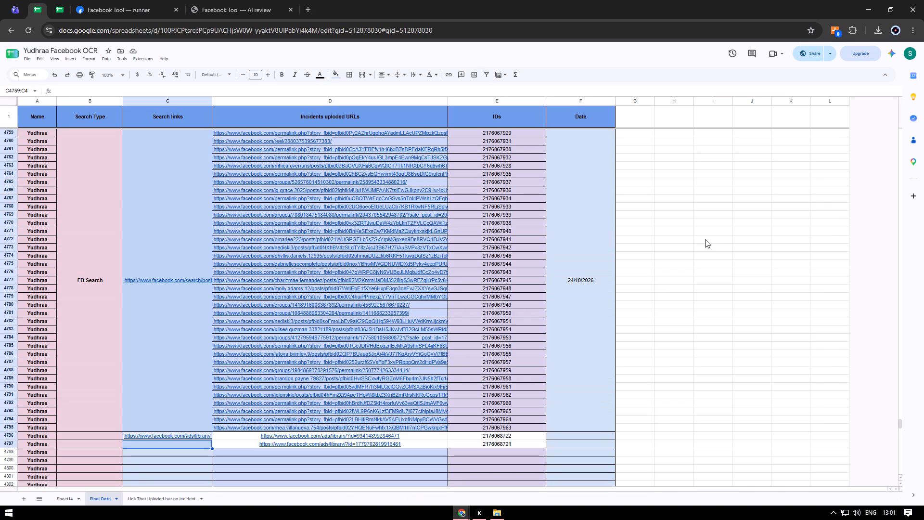
key("shift+Down")
key("alt+o")
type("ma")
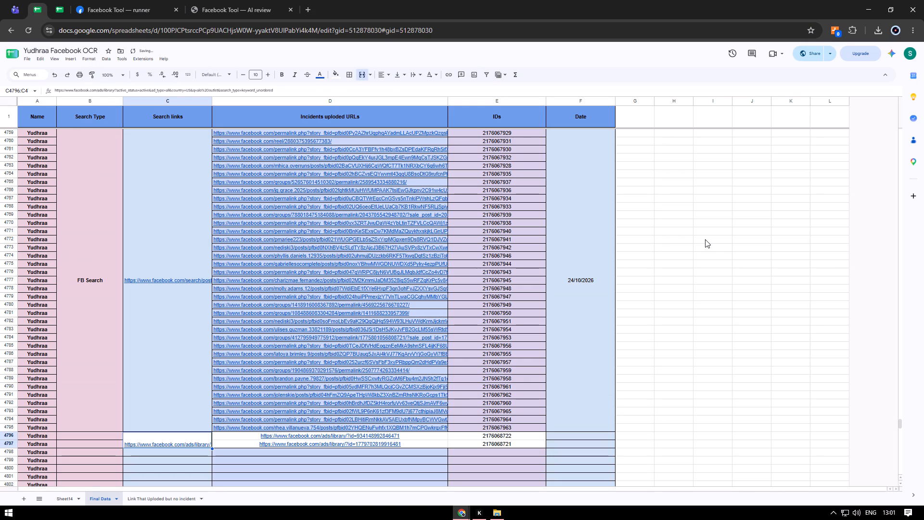
Enter "Meta Ad" as the search type in B4796 and merge it with the cell below.
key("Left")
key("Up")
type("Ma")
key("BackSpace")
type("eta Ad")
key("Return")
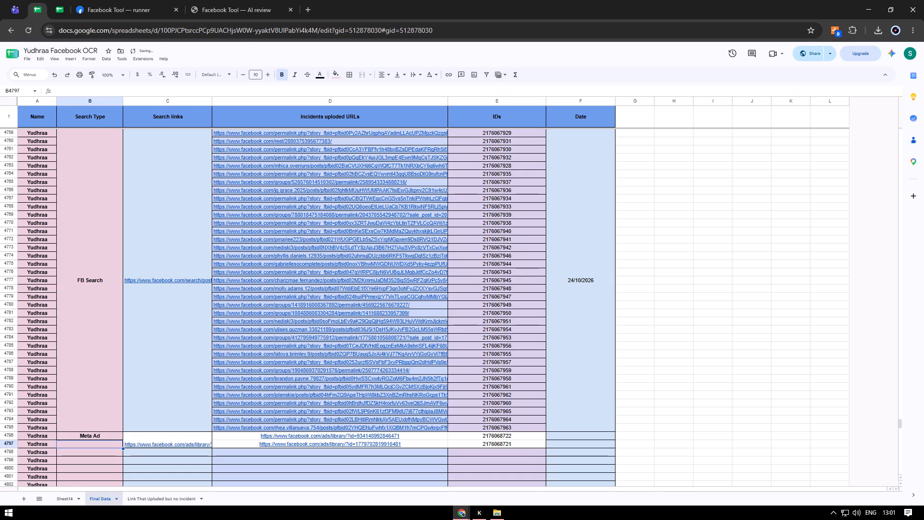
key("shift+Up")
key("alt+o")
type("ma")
Merge date cells F4796:F4797, enter 24/10/2026 and centre it horizontally.
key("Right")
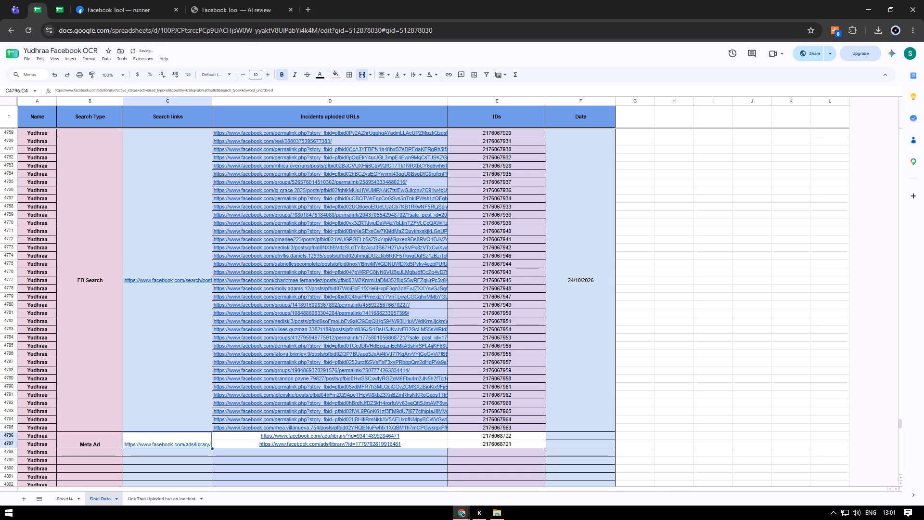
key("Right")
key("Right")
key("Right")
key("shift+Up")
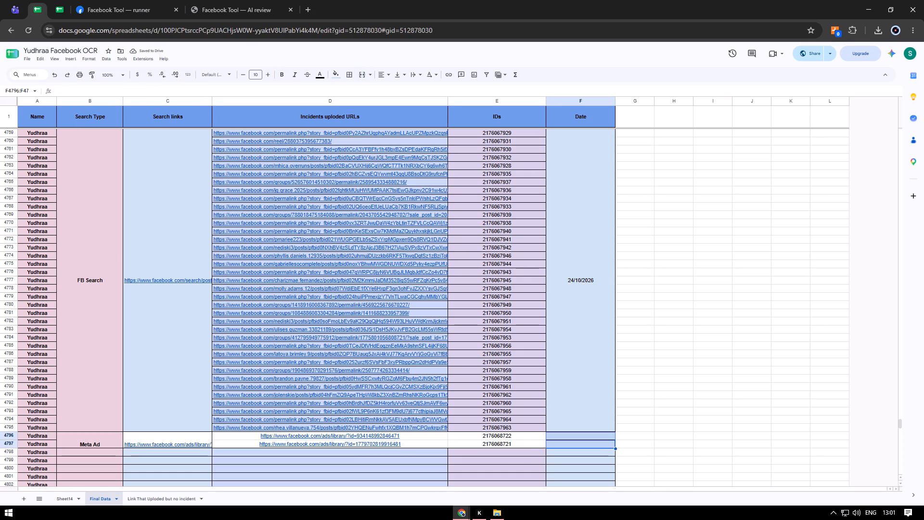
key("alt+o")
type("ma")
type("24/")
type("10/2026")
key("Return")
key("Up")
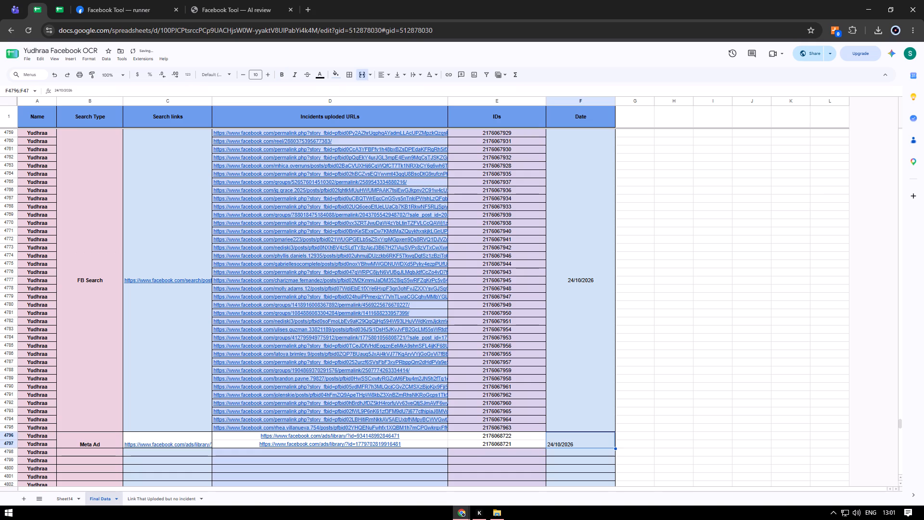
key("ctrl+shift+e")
Align the merged search type, search link and date cells in rows 4796–4797 vertically to the middle.
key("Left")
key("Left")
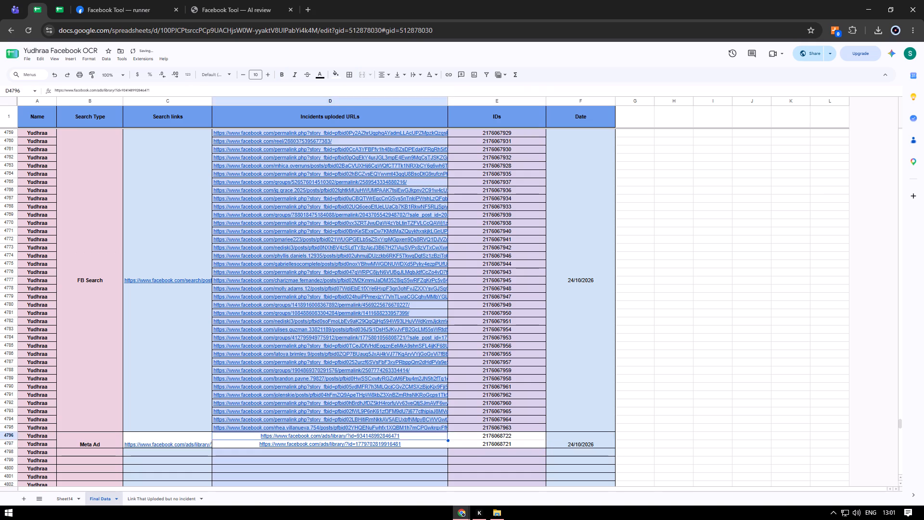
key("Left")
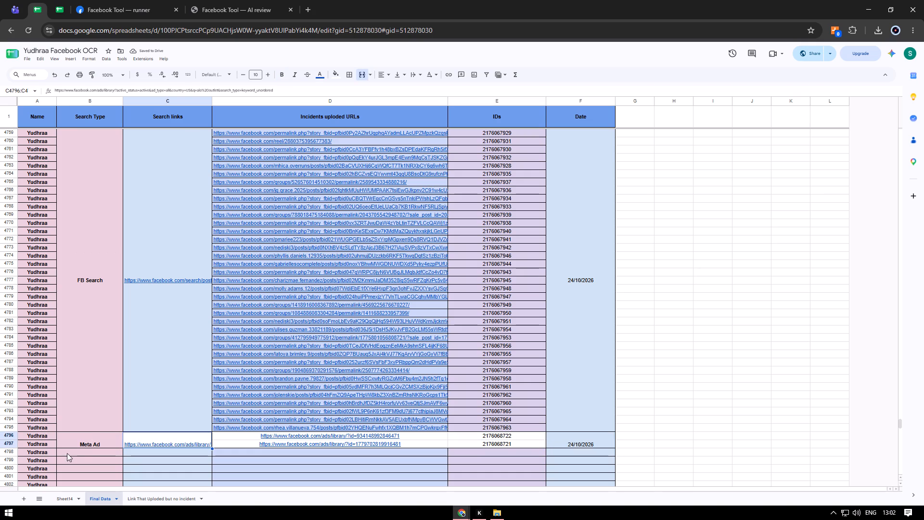
left_click(89, 433, "ctrl")
left_click(574, 444, "ctrl")
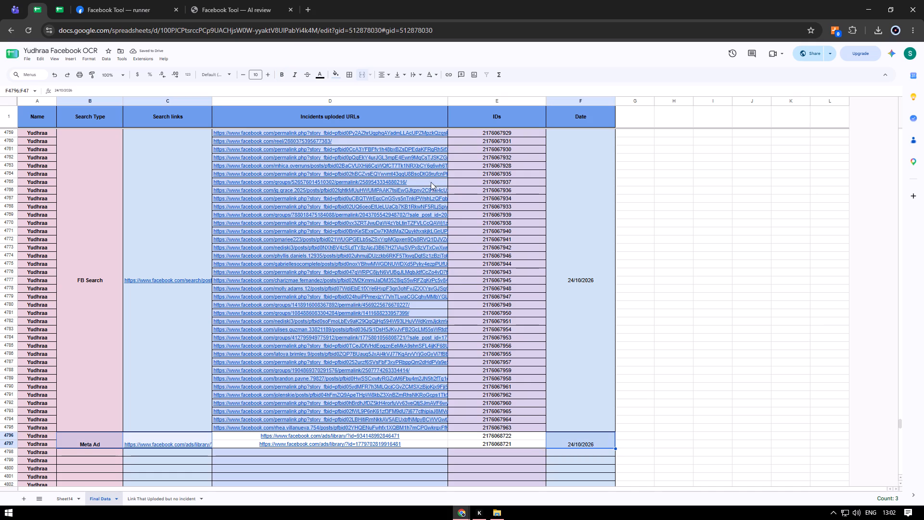
left_click(395, 78)
left_click(414, 94)
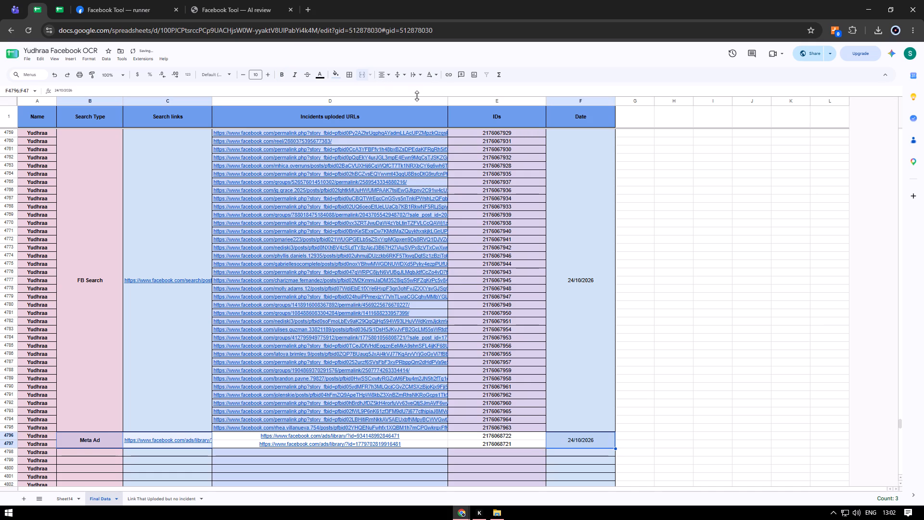
Apply all borders to the incident URL and ID cells D4796:E4797.
left_click_drag(237, 438, 293, 442)
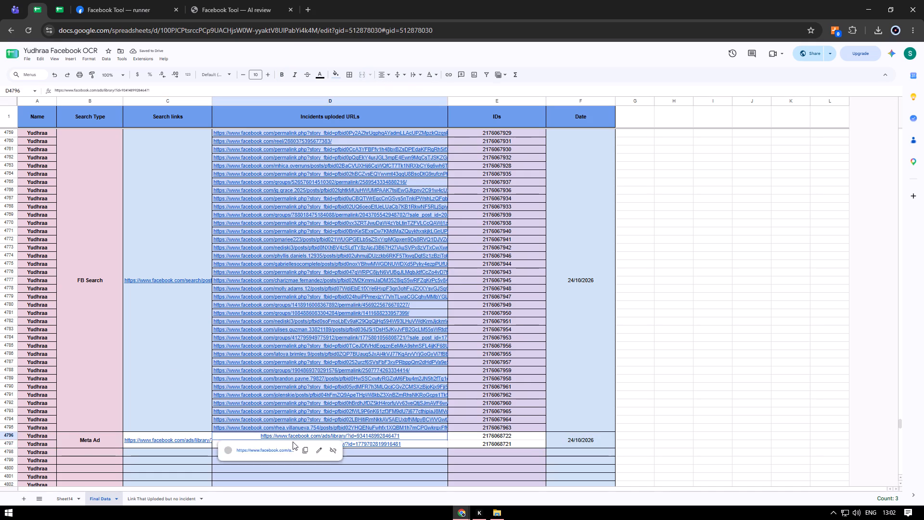
left_click_drag(293, 442, 496, 443)
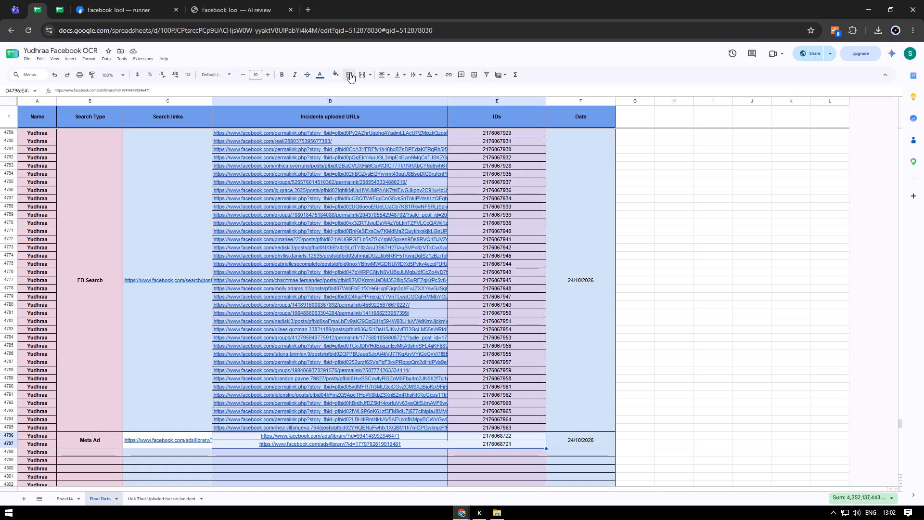
left_click(350, 73)
left_click(354, 91)
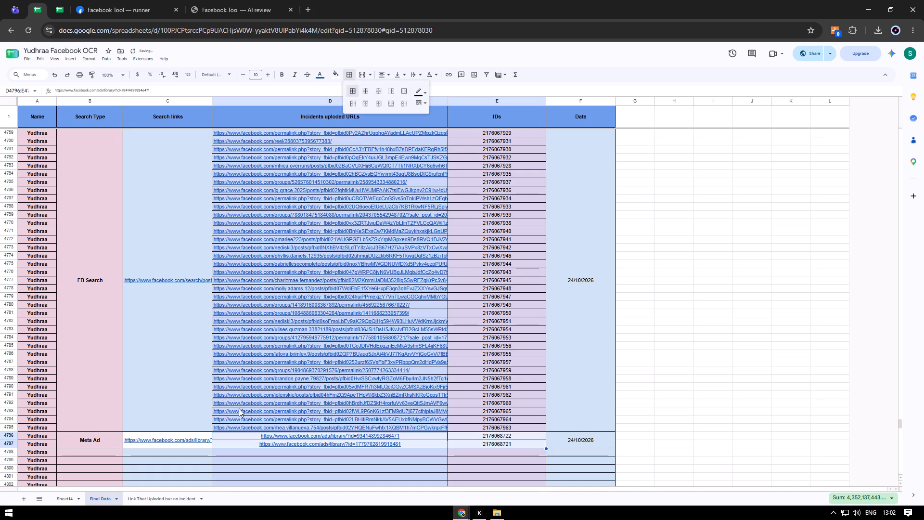
left_click(350, 90)
left_click(675, 435)
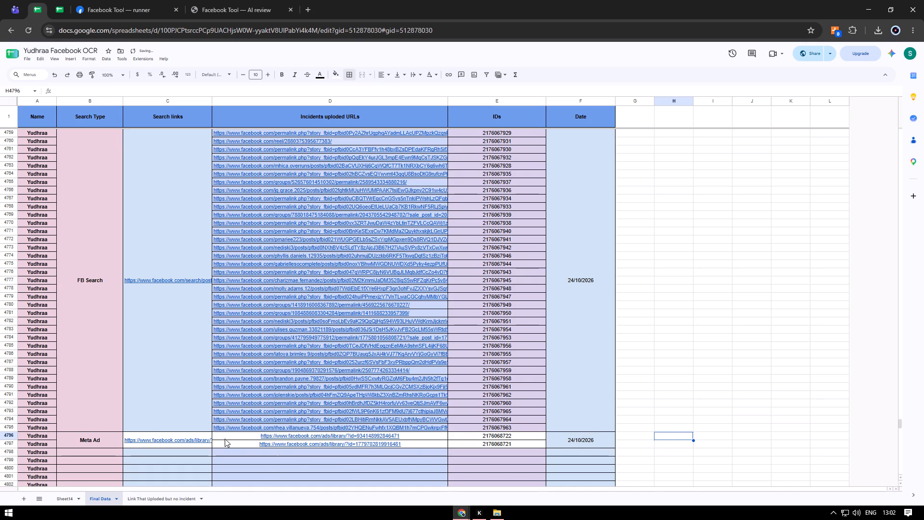
Fill the URL cells in rows 4796–4797 light cornflower blue and their ID cells light purple, matching the rows above.
left_click_drag(227, 439, 413, 446)
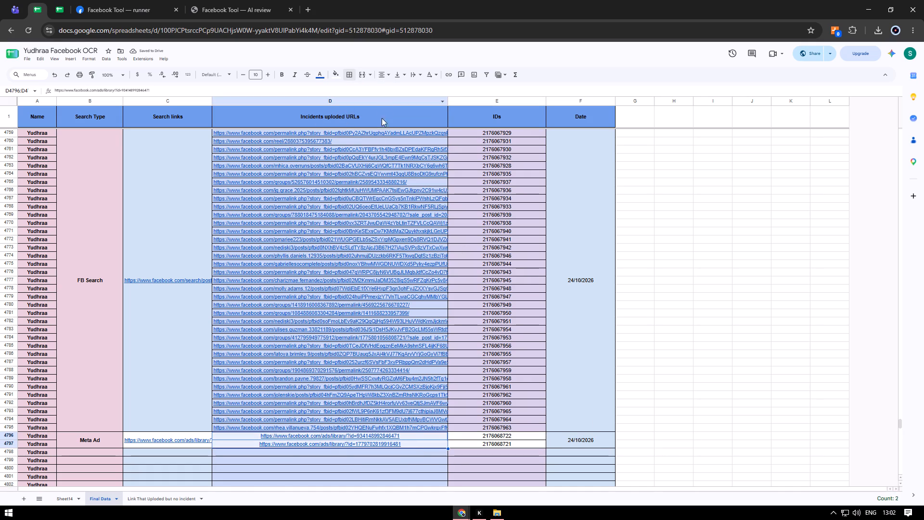
scroll(386, 325, "down", 2)
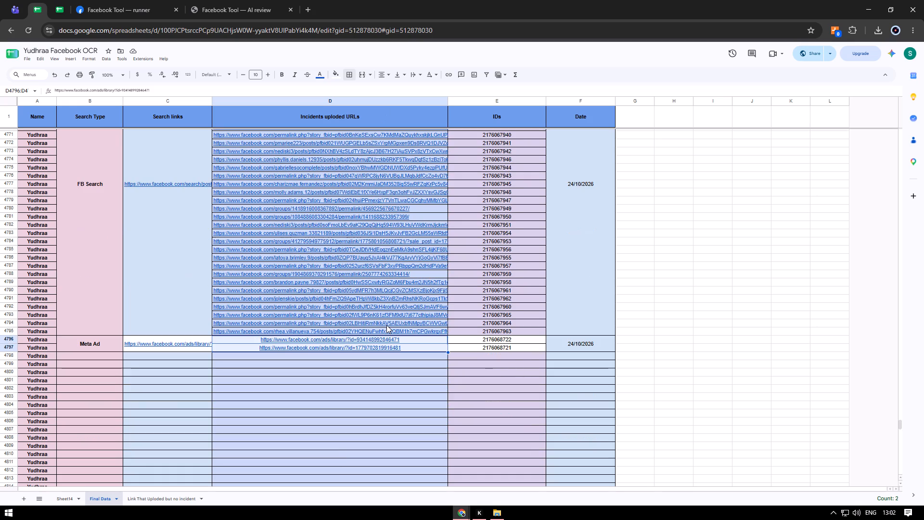
left_click(335, 75)
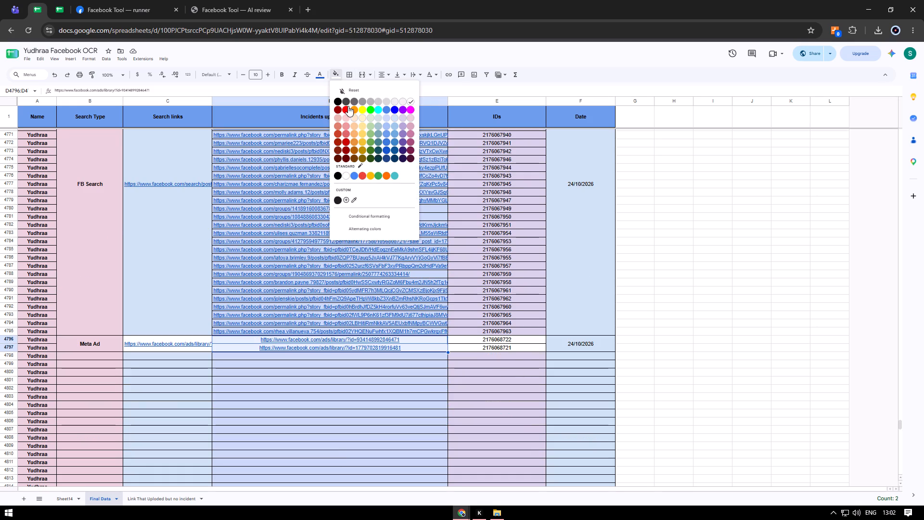
left_click(387, 117)
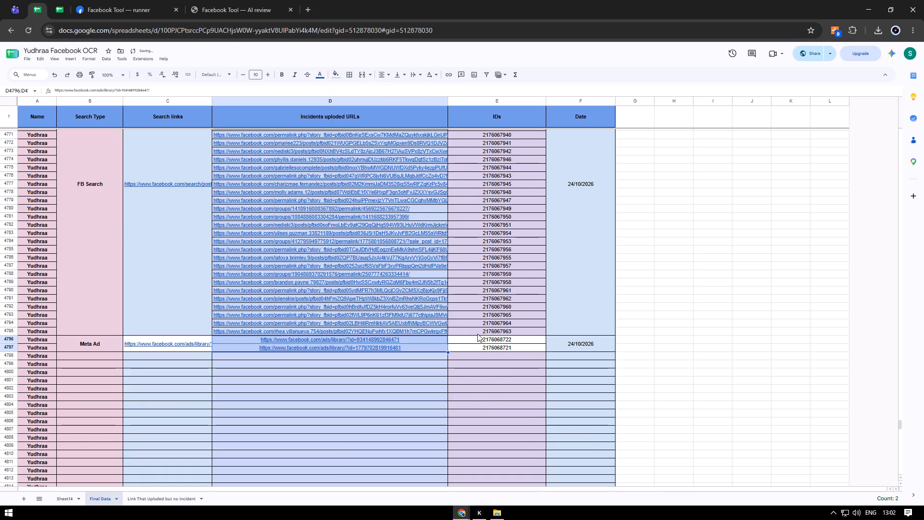
left_click_drag(477, 334, 477, 351)
left_click(336, 80)
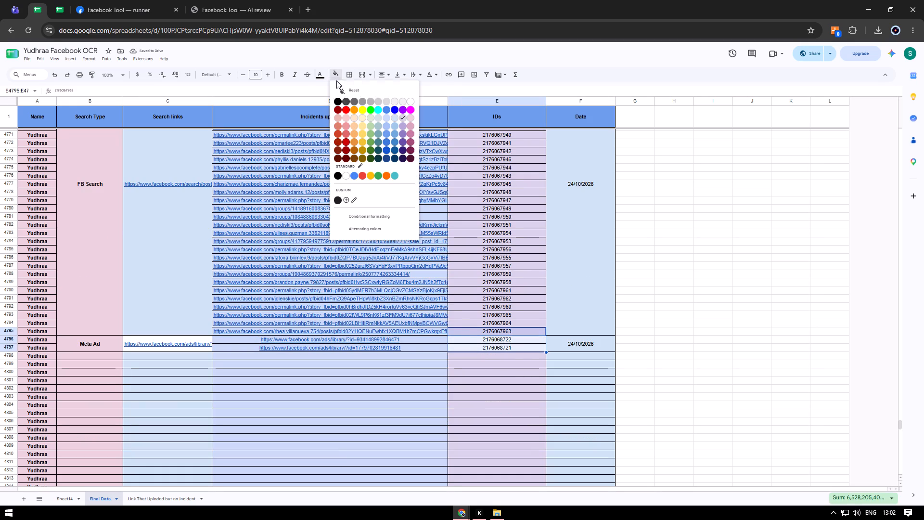
left_click(401, 117)
left_click(666, 330)
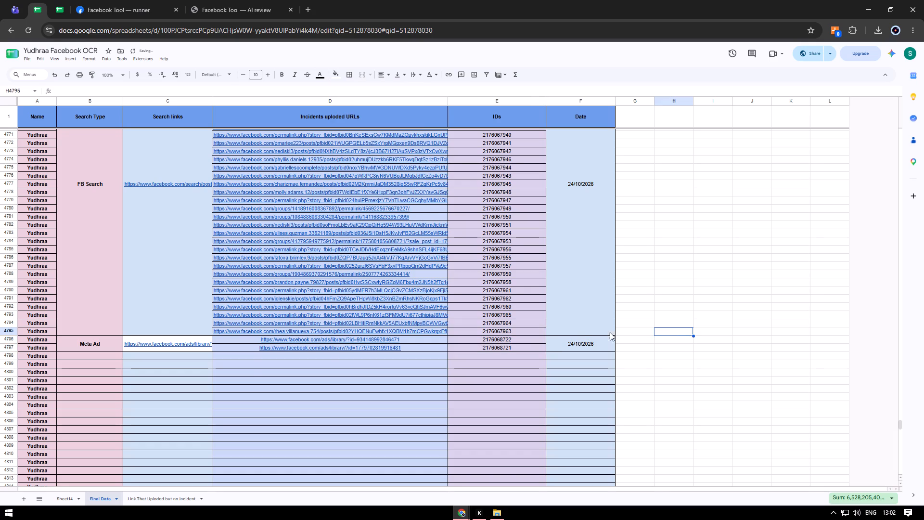
Fill the merged search link cell C4796:C4797 light blue.
left_click(170, 347)
left_click(332, 78)
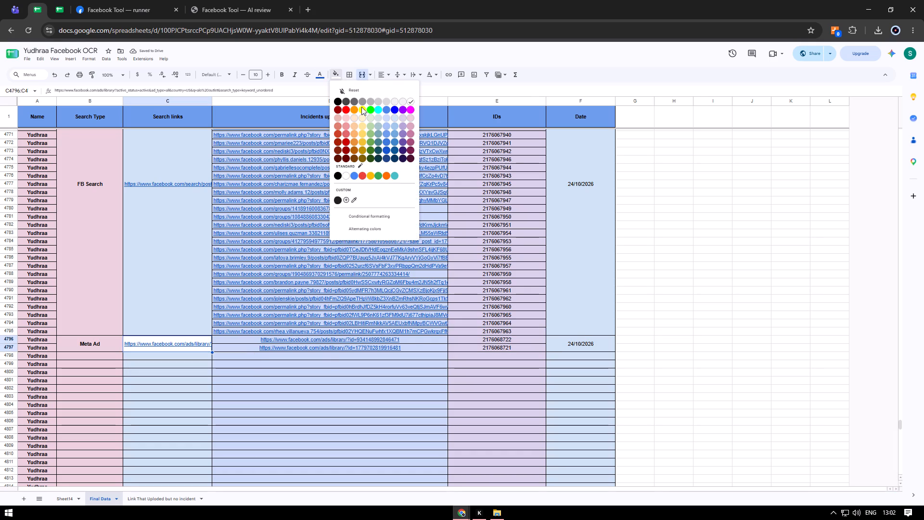
left_click(394, 118)
left_click(638, 246)
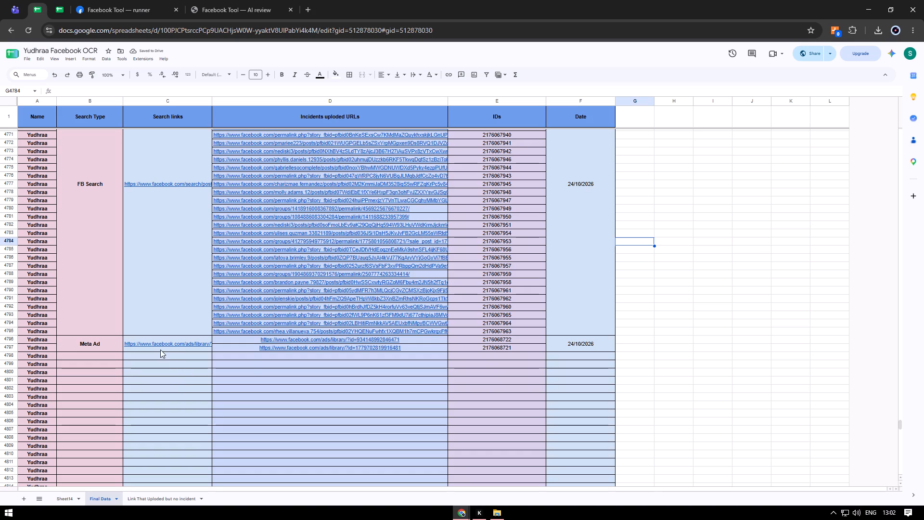
scroll(143, 363, "up", 2)
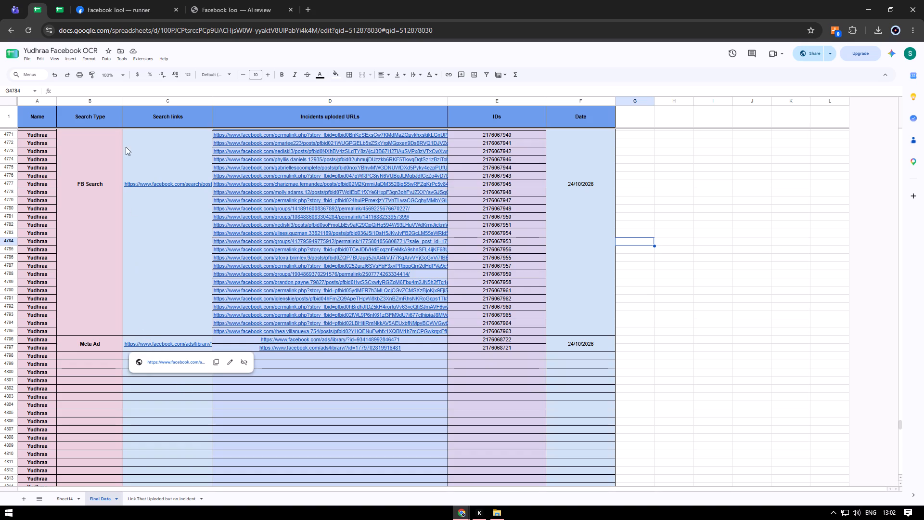
Copy the alo replica Reels and alo yoga 100% original search links from worksheet rows 100–101 into C4798:C4799 of the OCR sheet.
left_click(57, 0)
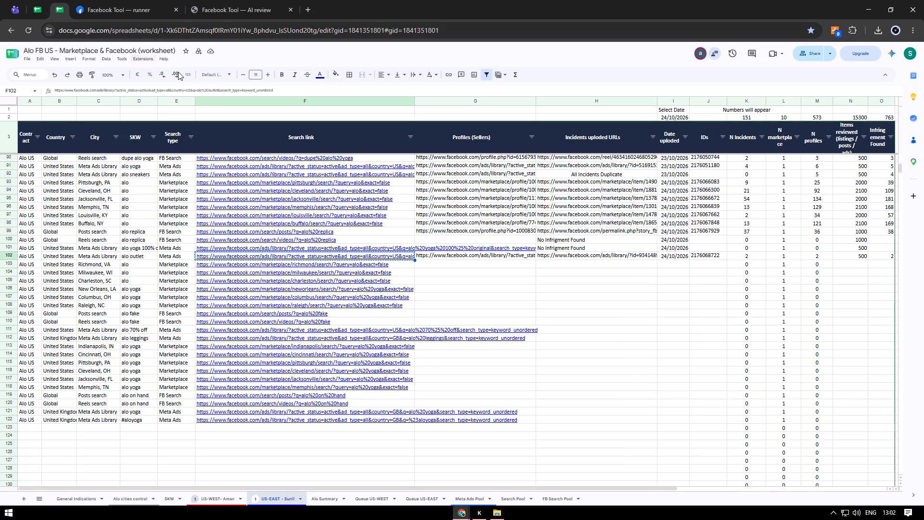
key("Up")
key("shift+Up")
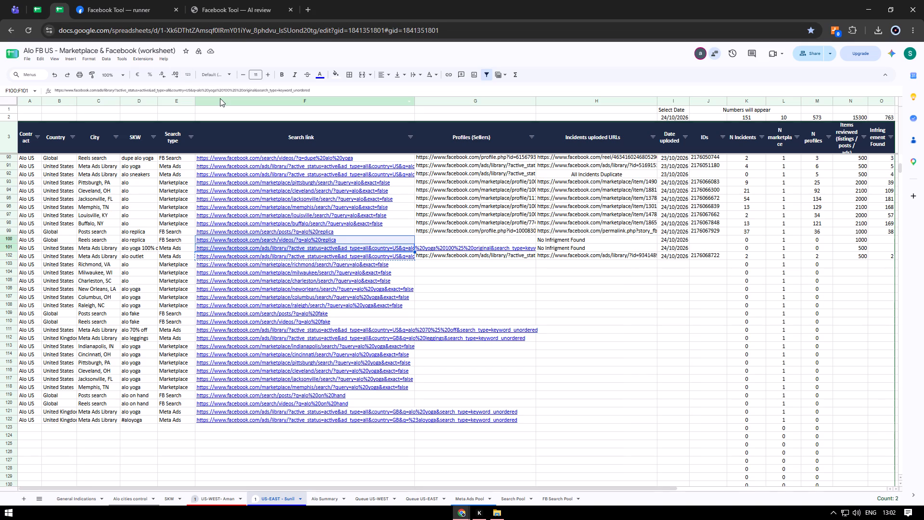
key("ctrl+c")
key("ctrl+c")
key("ctrl+c")
key("ctrl+c")
key("ctrl+c")
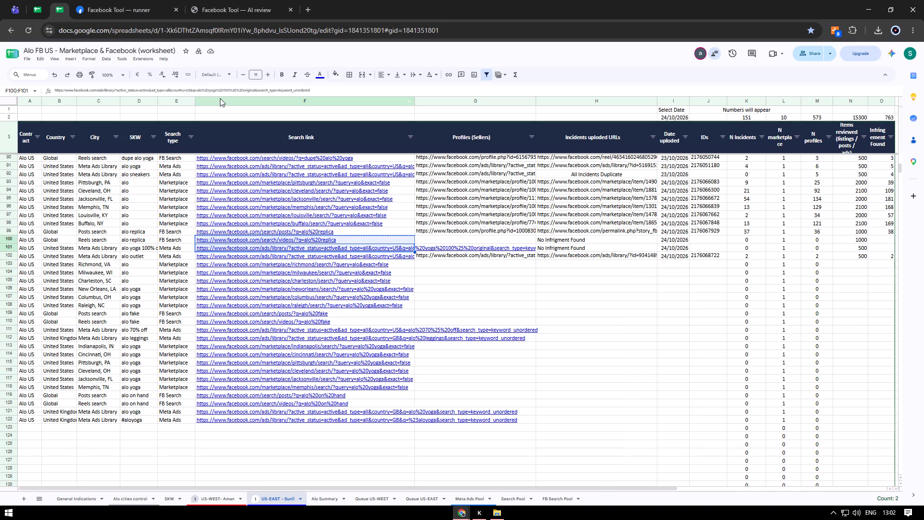
key("ctrl+shift+Tab")
key("Down")
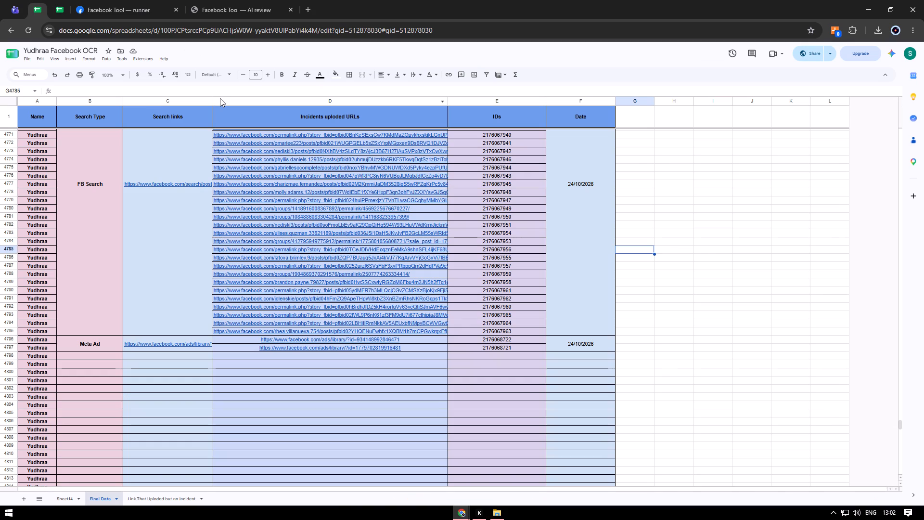
key("Down")
key("Down")
key("Down")
key("Left")
key("Left")
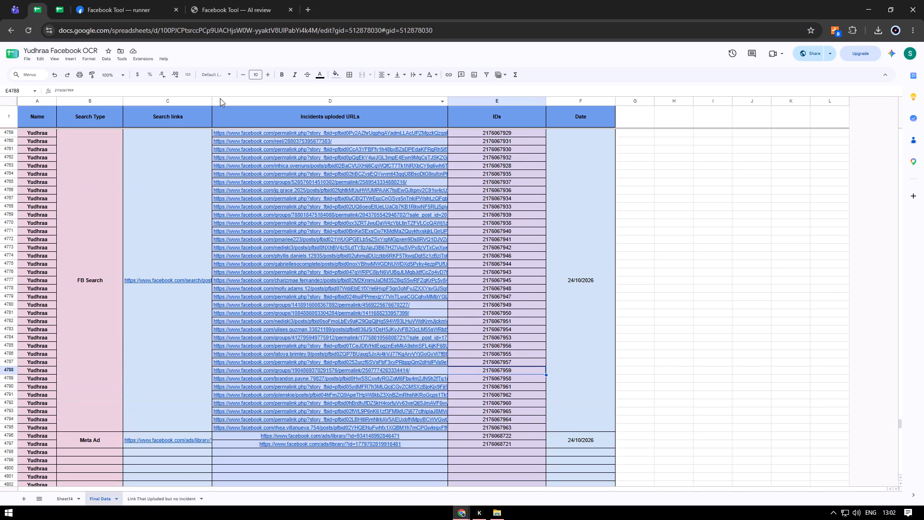
key("Left")
key("Down")
key("ctrl+Down")
key("Down")
key("Down")
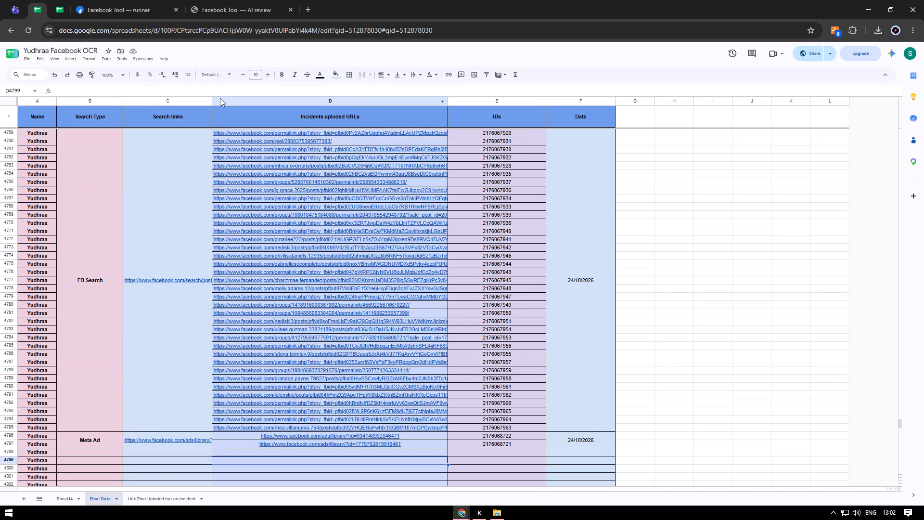
key("Left")
key("Up")
key("ctrl+v")
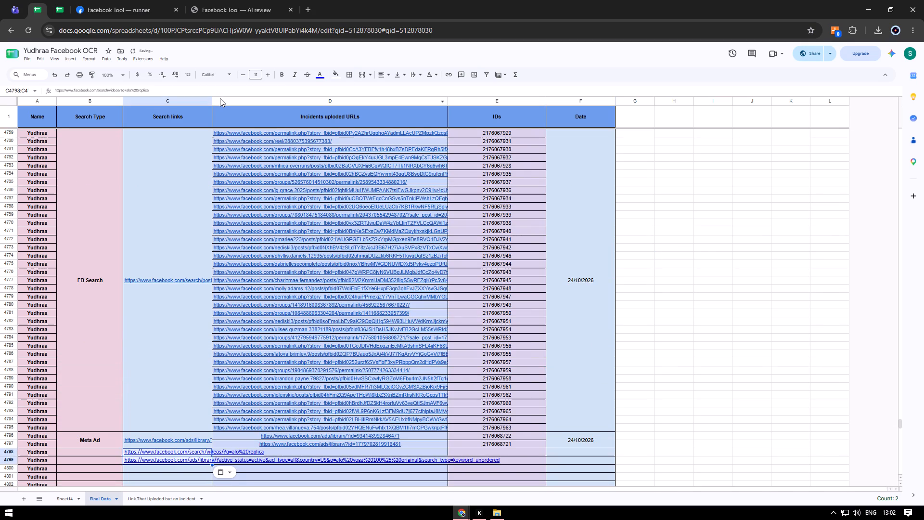
scroll(220, 102, "down", 2)
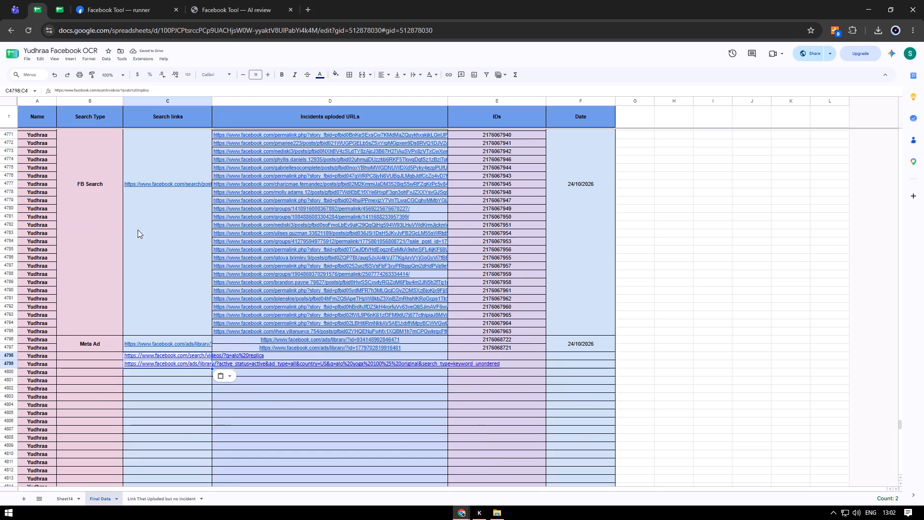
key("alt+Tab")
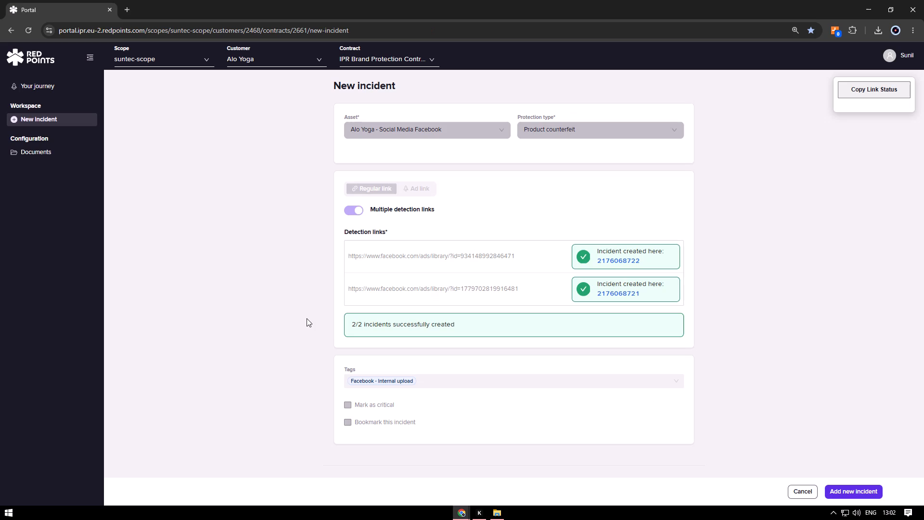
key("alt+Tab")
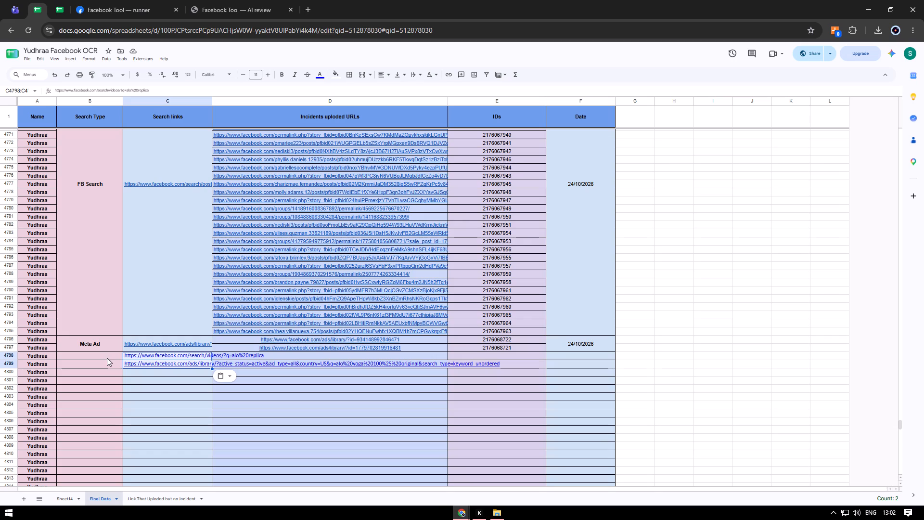
Label the search types of the two newly added links: FB Search in B4798 and Meta Ad in B4799.
left_click(107, 356)
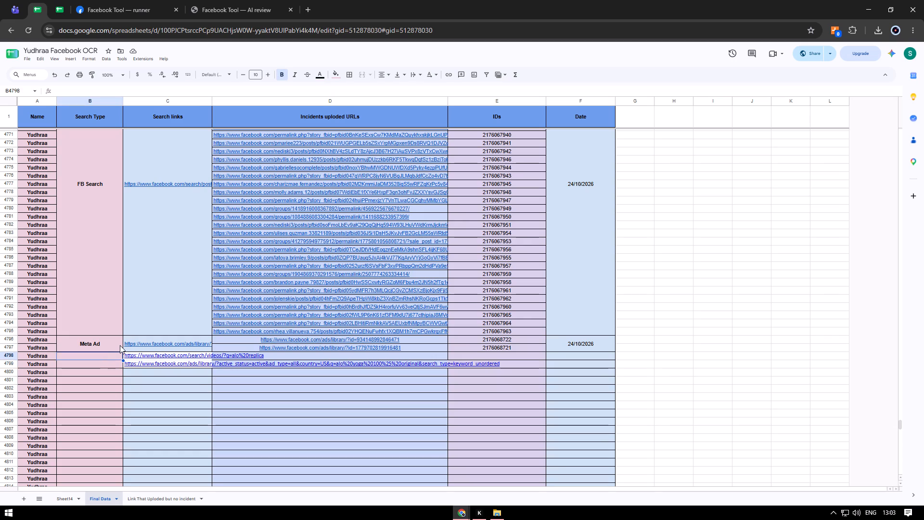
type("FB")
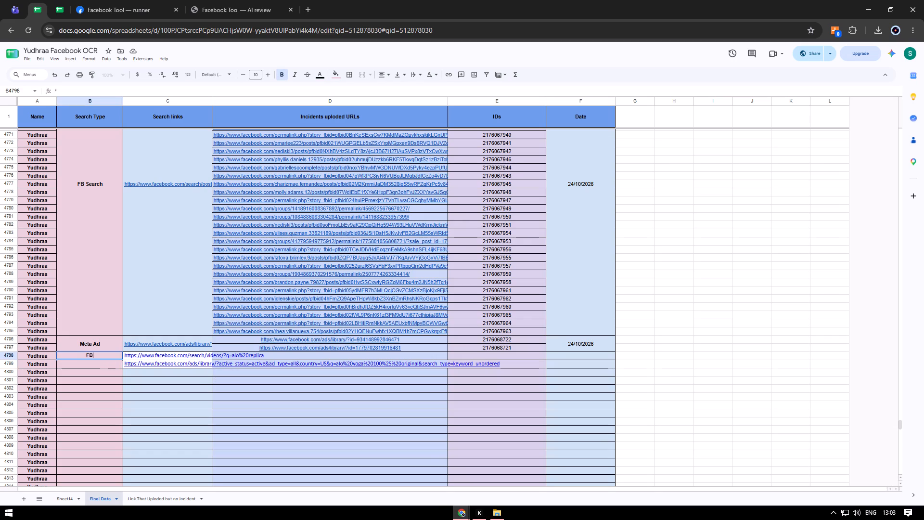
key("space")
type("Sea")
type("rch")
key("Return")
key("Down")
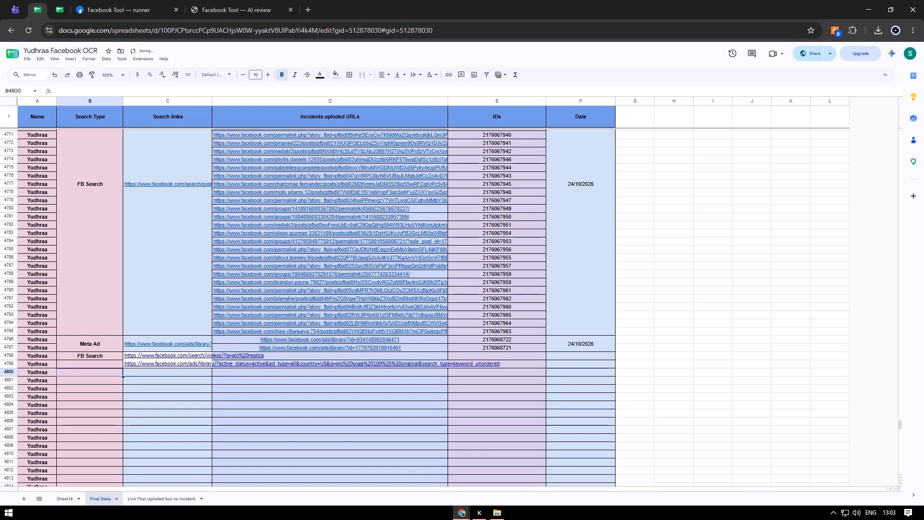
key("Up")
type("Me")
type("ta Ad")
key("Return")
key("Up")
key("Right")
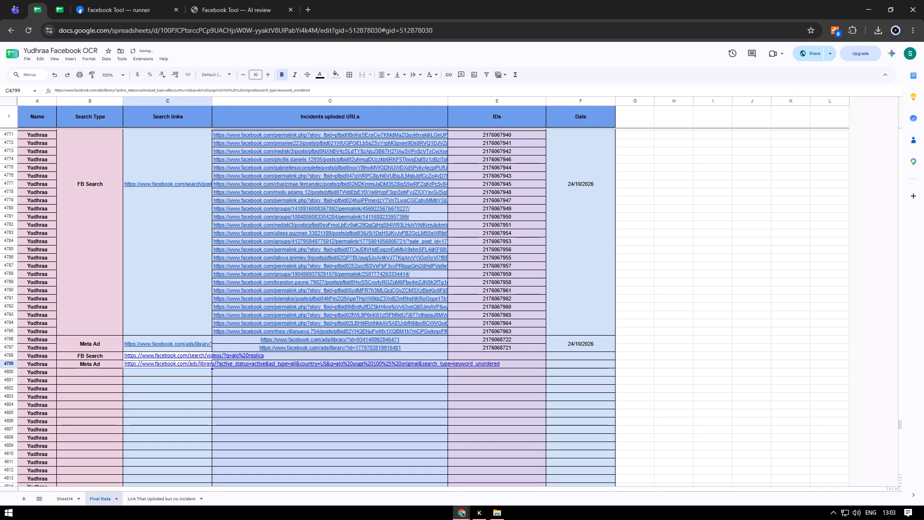
Fill the two new search link cells, C4798 and C4799, with light blue.
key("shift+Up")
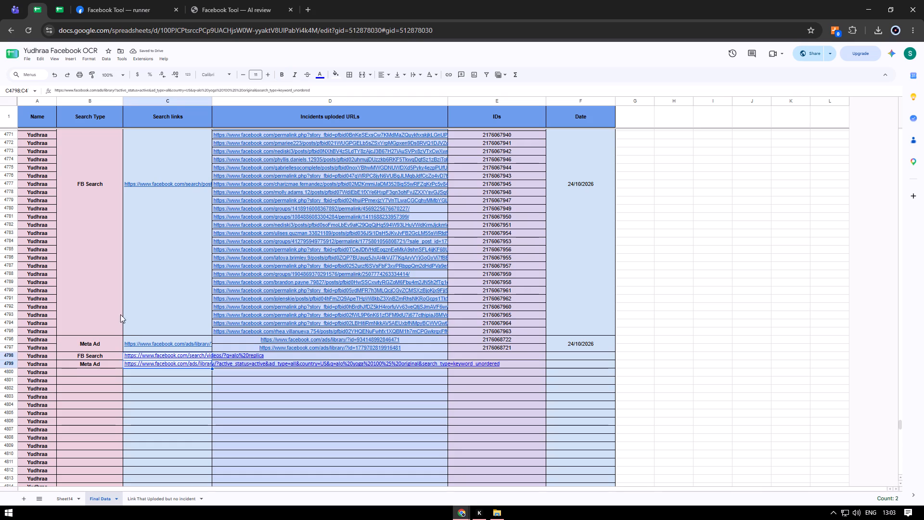
left_click(338, 78)
left_click(395, 117)
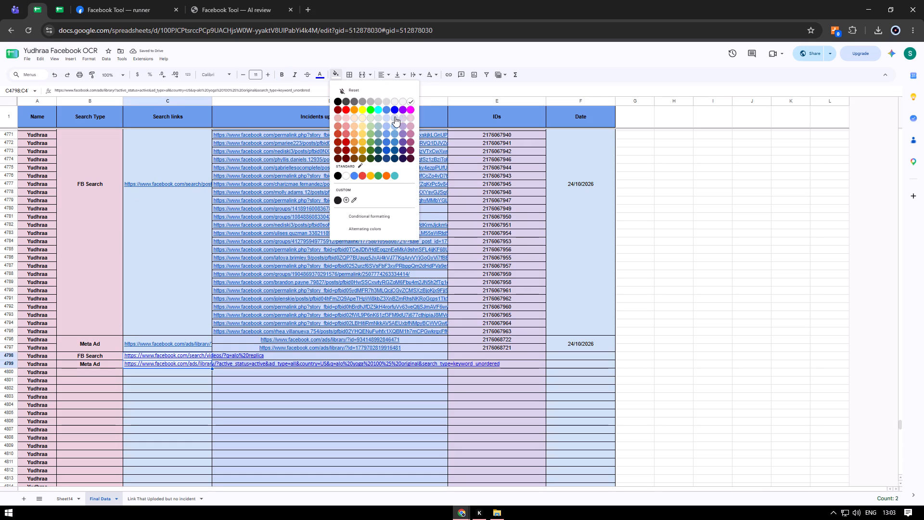
Enter "No Infirgment Found" as the incidents URLs entry for the alo replica FB Search in row 4798.
left_click_drag(420, 354, 419, 364)
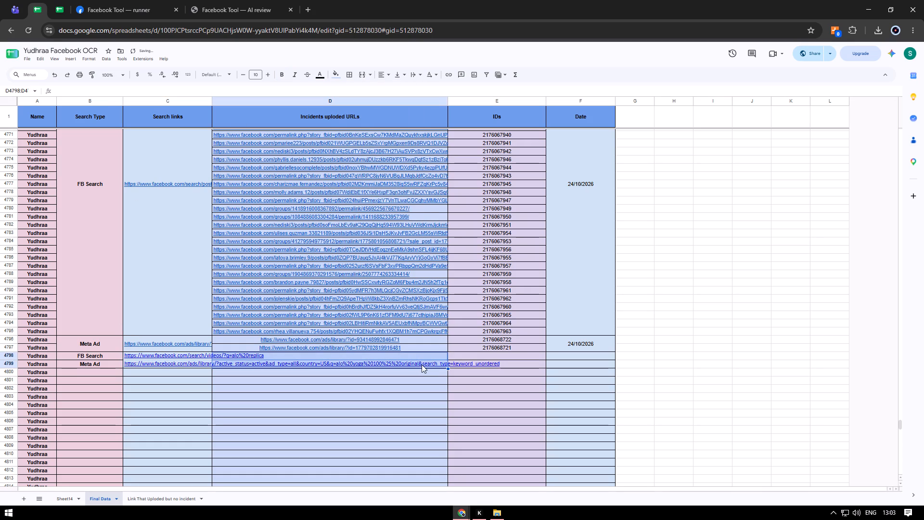
key("Up")
key("Down")
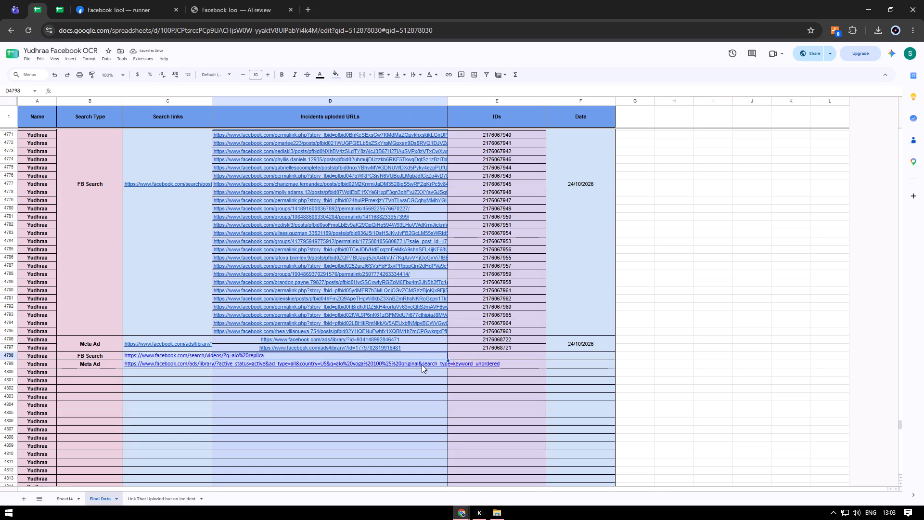
key("Down")
key("Up")
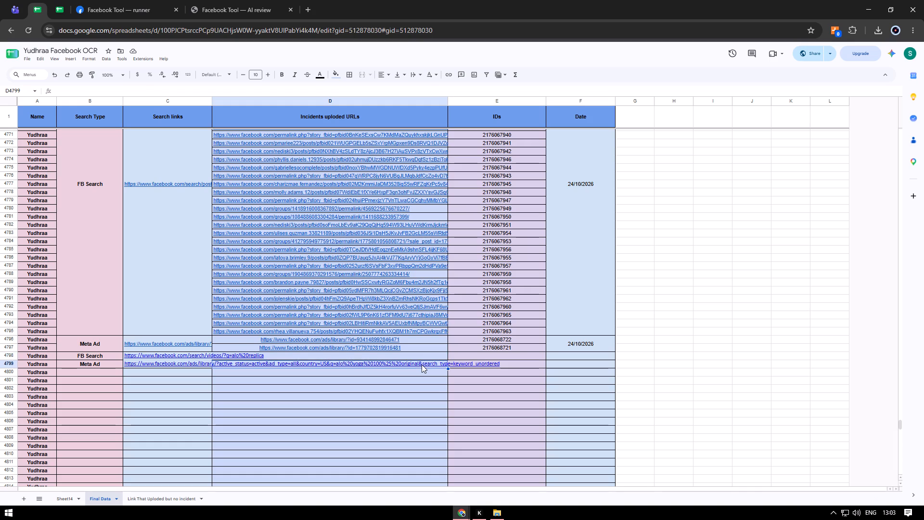
type("No")
key("space")
type("Infirgment")
key("space")
type("Found")
key("Return")
Copy the "No Infirgment Found" entry from row 4798 into the Meta Ad row 4799.
key("Up")
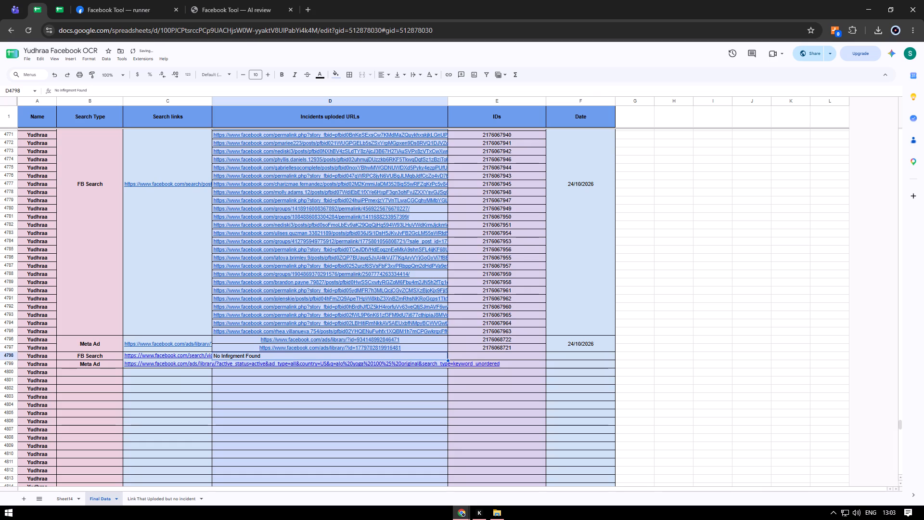
key("ctrl+c")
key("Down")
key("ctrl+v")
Centre-align the two "No Infirgment Found" entries in D4798 and D4799.
key("Up")
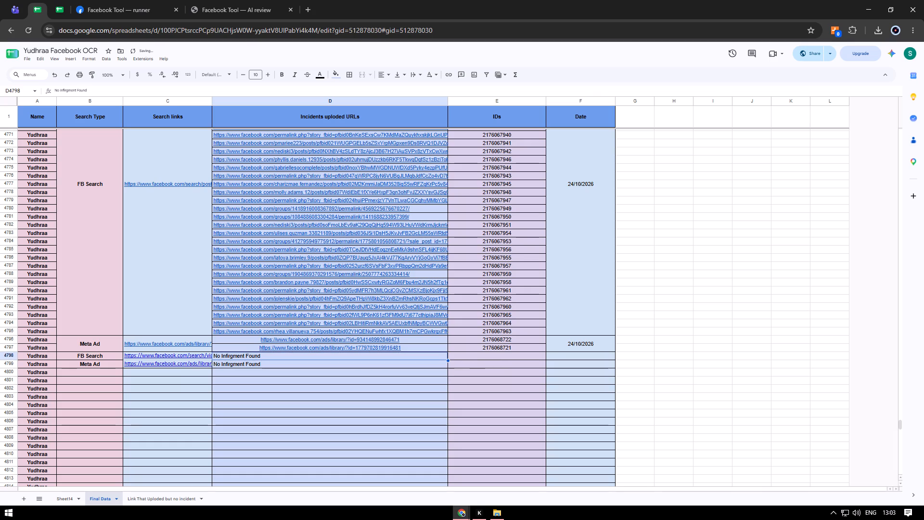
key("shift+Down")
key("shift+e")
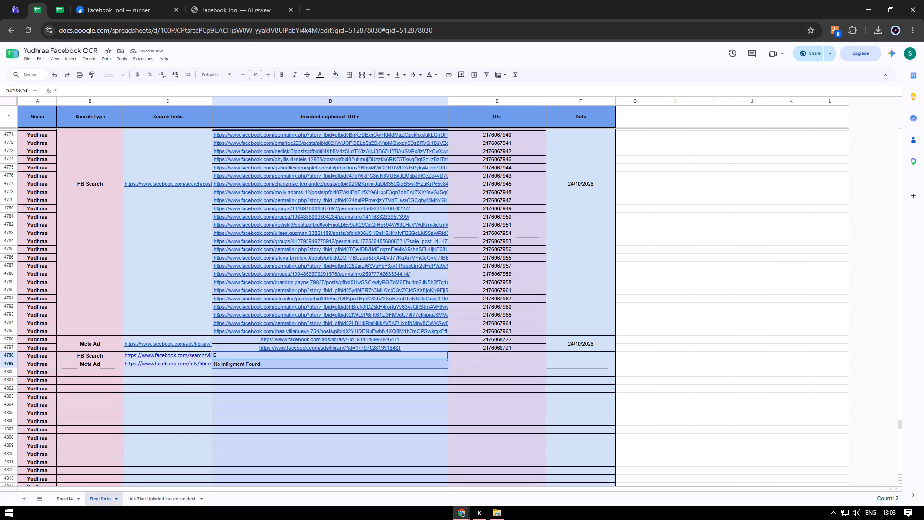
key("Escape")
key("ctrl+shift+e")
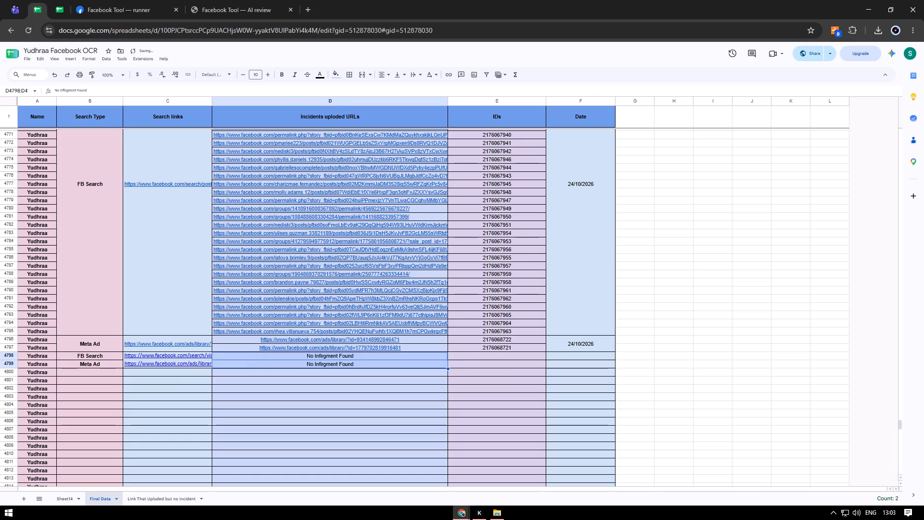
Enter the date 24/10/2026 for both the FB Search row 4798 and the Meta Ad row 4799.
key("Right")
key("Right")
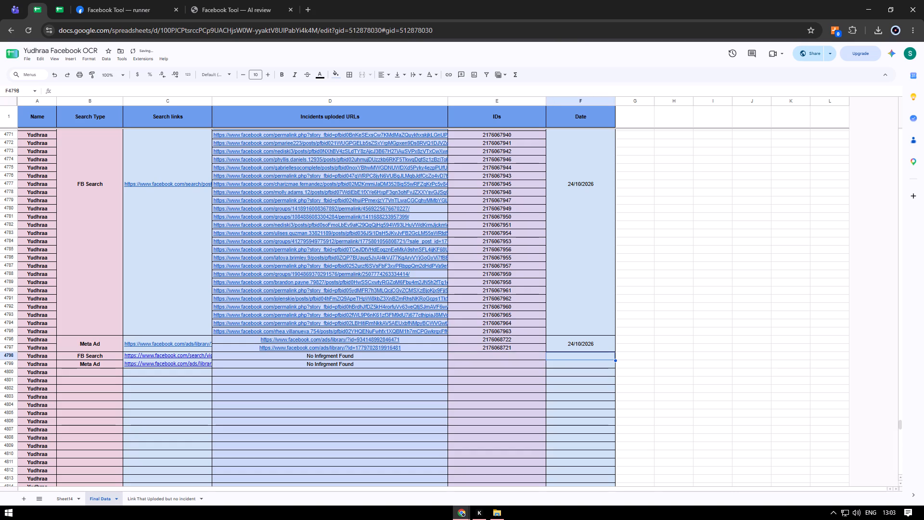
type("24/")
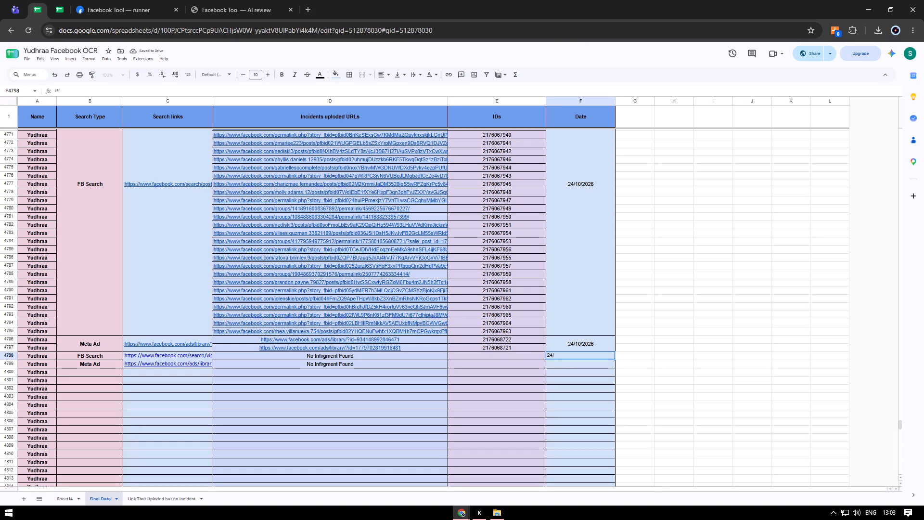
type("10/2026")
key("Return")
key("Up")
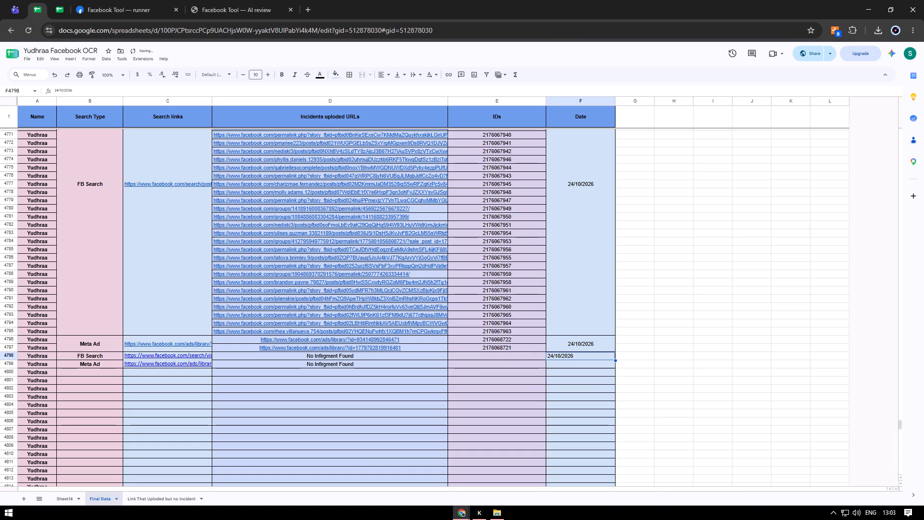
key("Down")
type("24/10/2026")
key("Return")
Select the two new date cells, F4798 and F4799.
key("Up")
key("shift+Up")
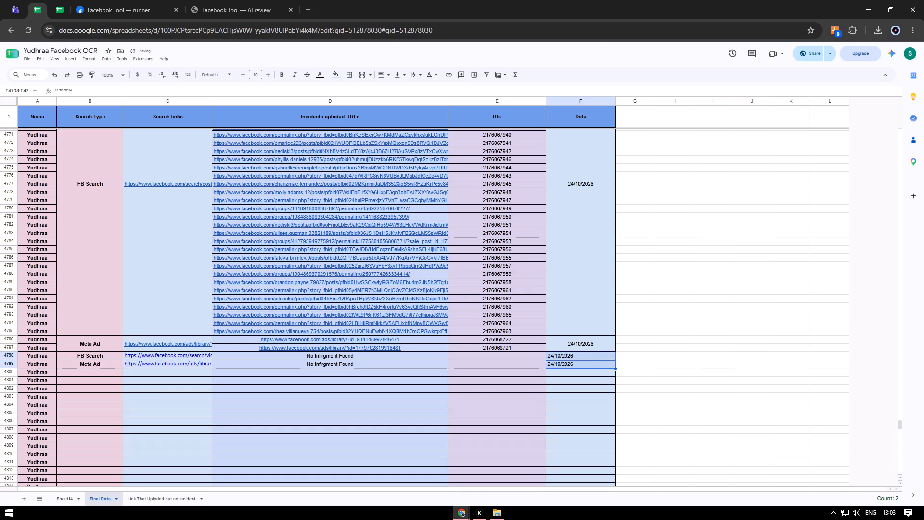
Centre-align the two 24/10/2026 dates in F4798 and F4799.
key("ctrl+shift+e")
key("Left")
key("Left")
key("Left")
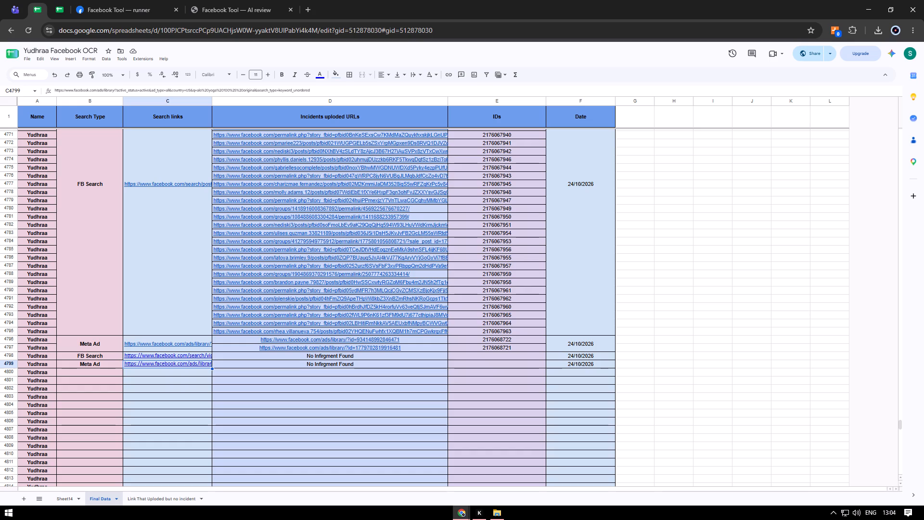
Select all the Date column cells for 24/10/2026, from F4799 back up to the Marketplace block starting at row 4647.
left_click(600, 366)
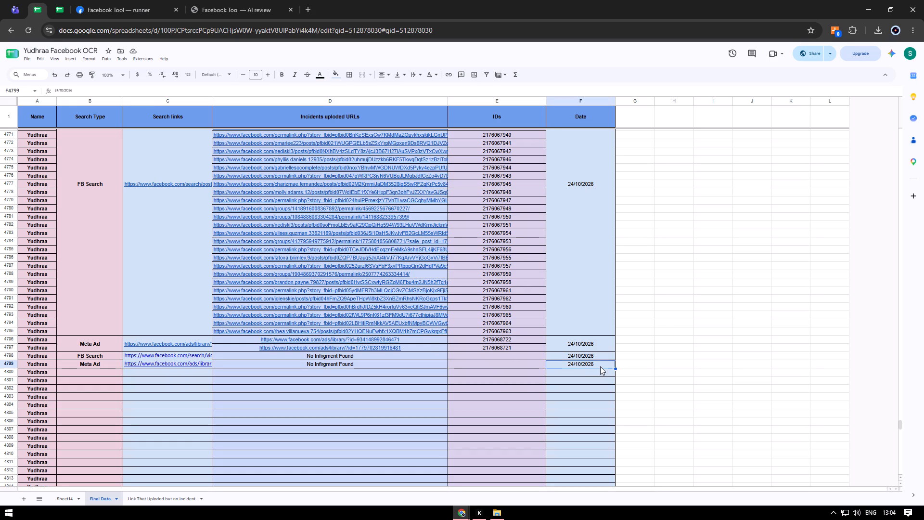
key("shift+Up")
key("shift+Up")
key("shift+Up")
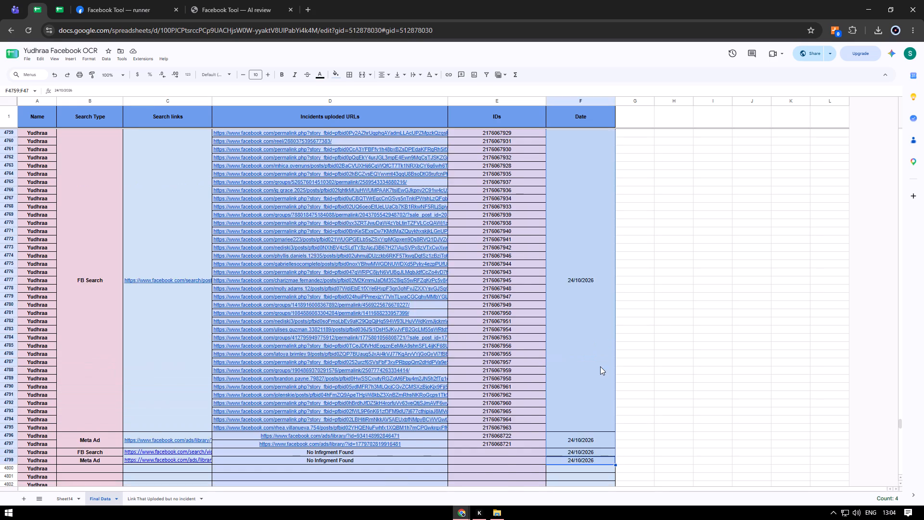
key("shift+Up")
key("shift+Up")
key("shift+Up")
key("shift+Up")
key("shift+Up")
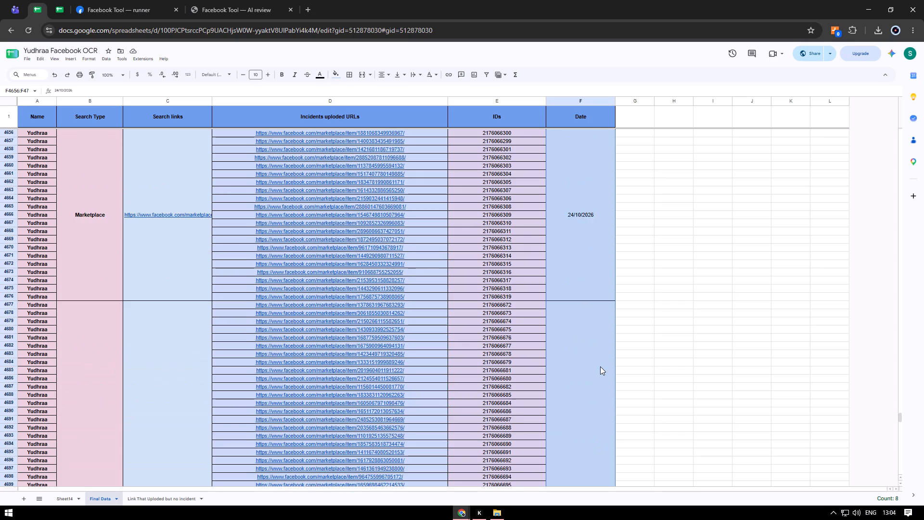
key("shift+Up")
scroll(600, 357, "up", 2)
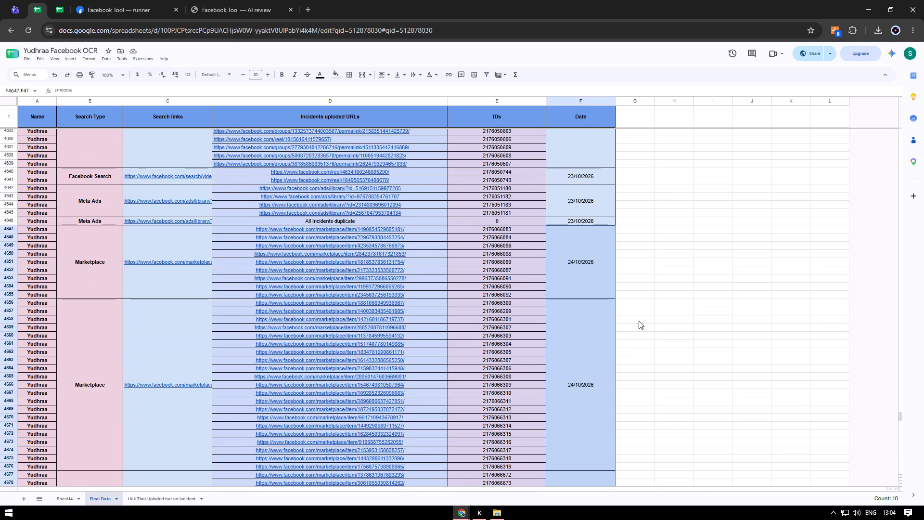
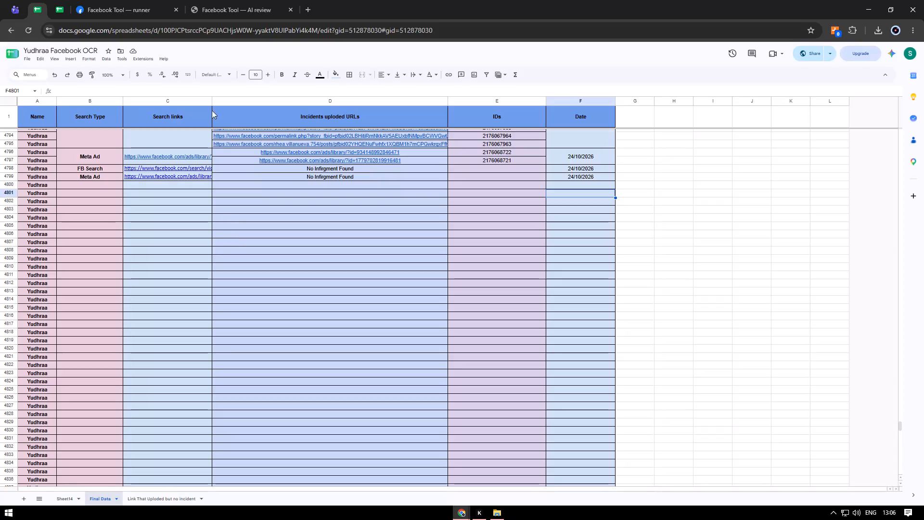
Return to the Alo FB US - Marketplace & Facebook worksheet, on the US-EAST sheet, to continue with the search links.
left_click(59, 0)
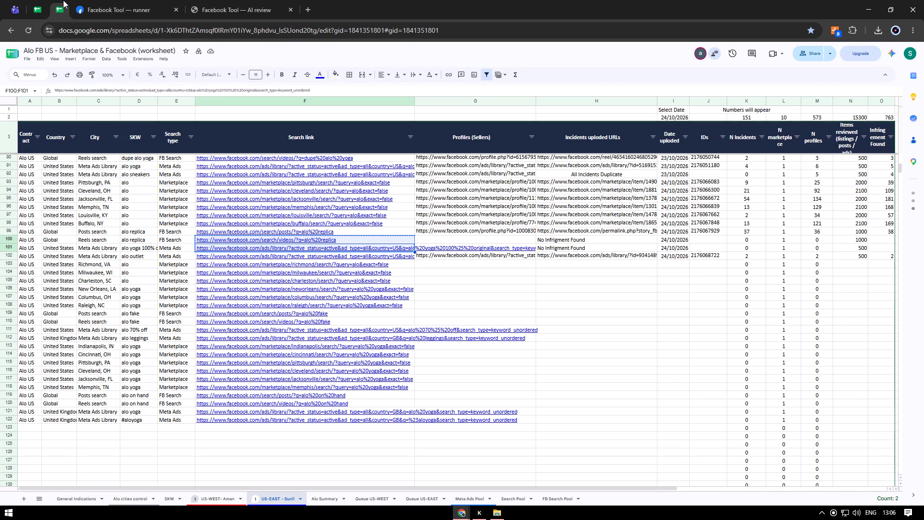